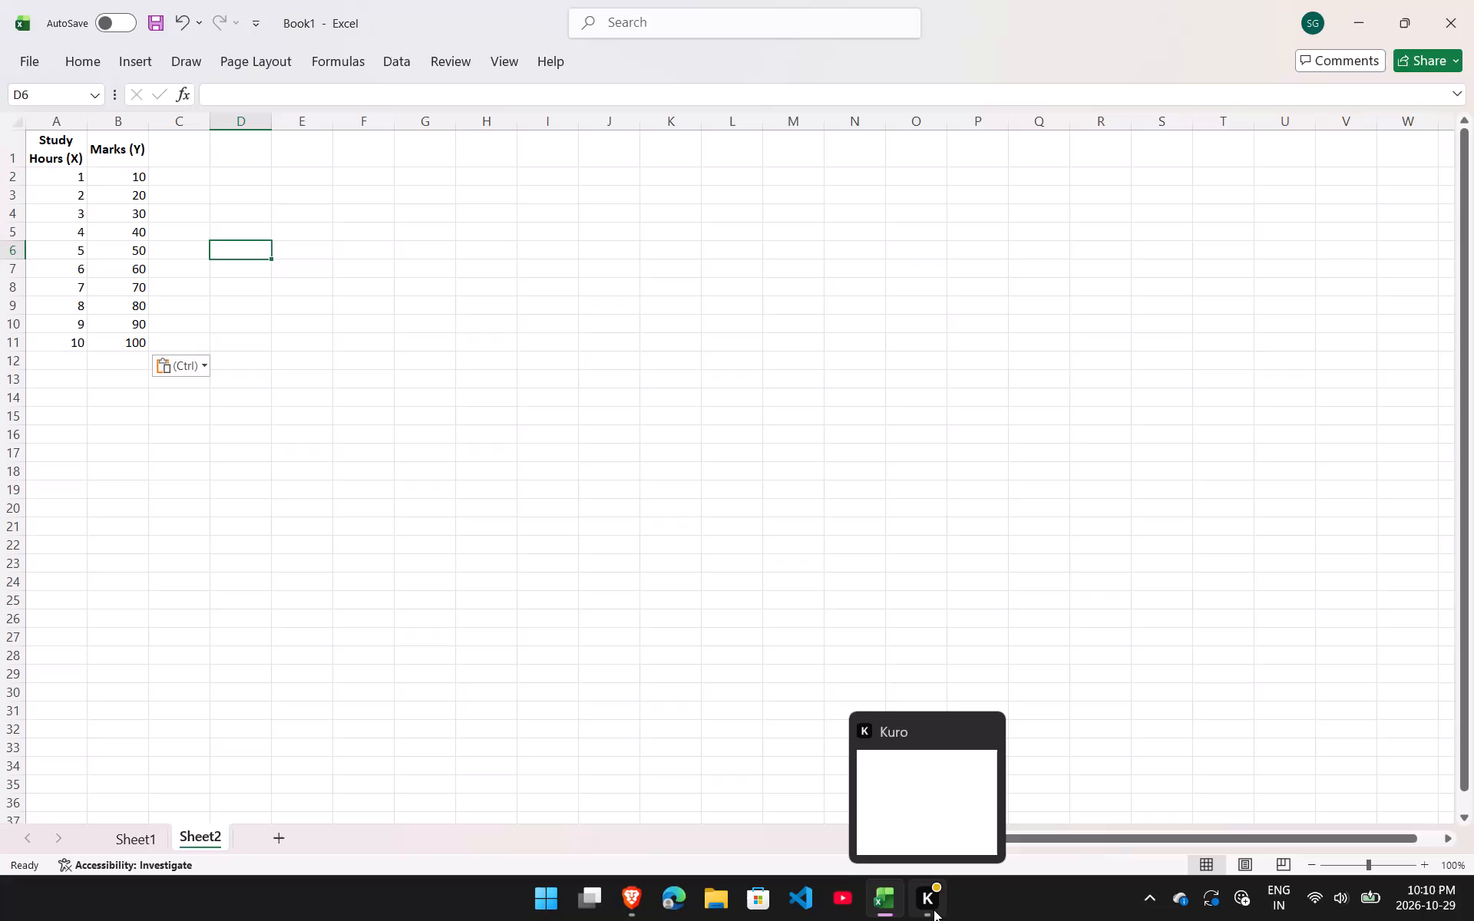
Select the study hours and marks data in A1:B11 and open the Regression tool from the data analysis tools.
{"action": "left_click", "coordinate": [450, 586]}
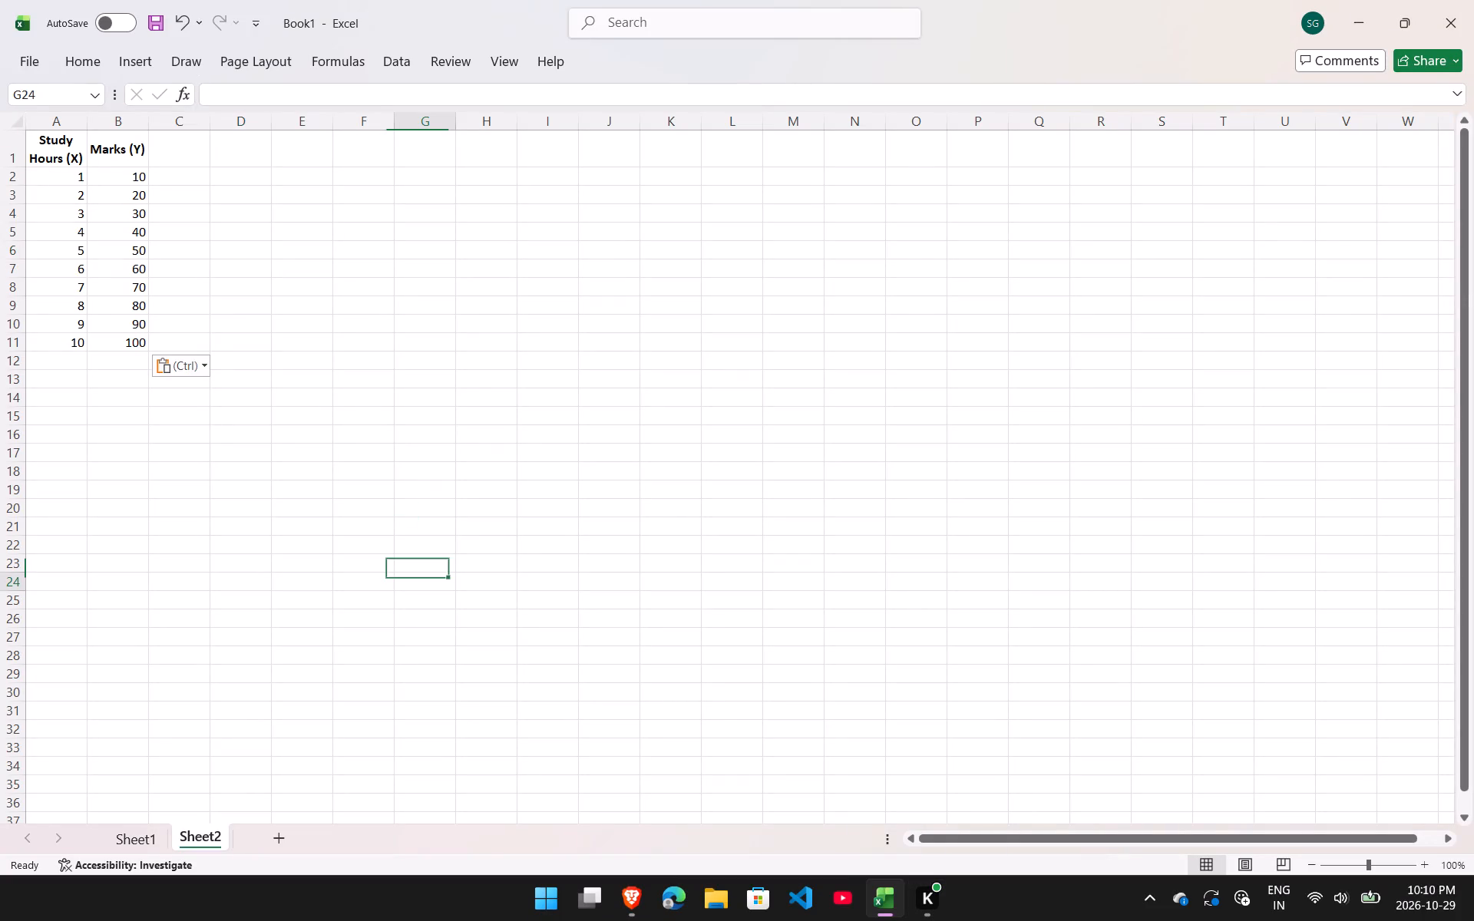
{"action": "left_click", "coordinate": [179, 226]}
{"action": "left_click_drag", "start_coordinate": [52, 152], "coordinate": [134, 322]}
{"action": "left_click", "coordinate": [87, 250]}
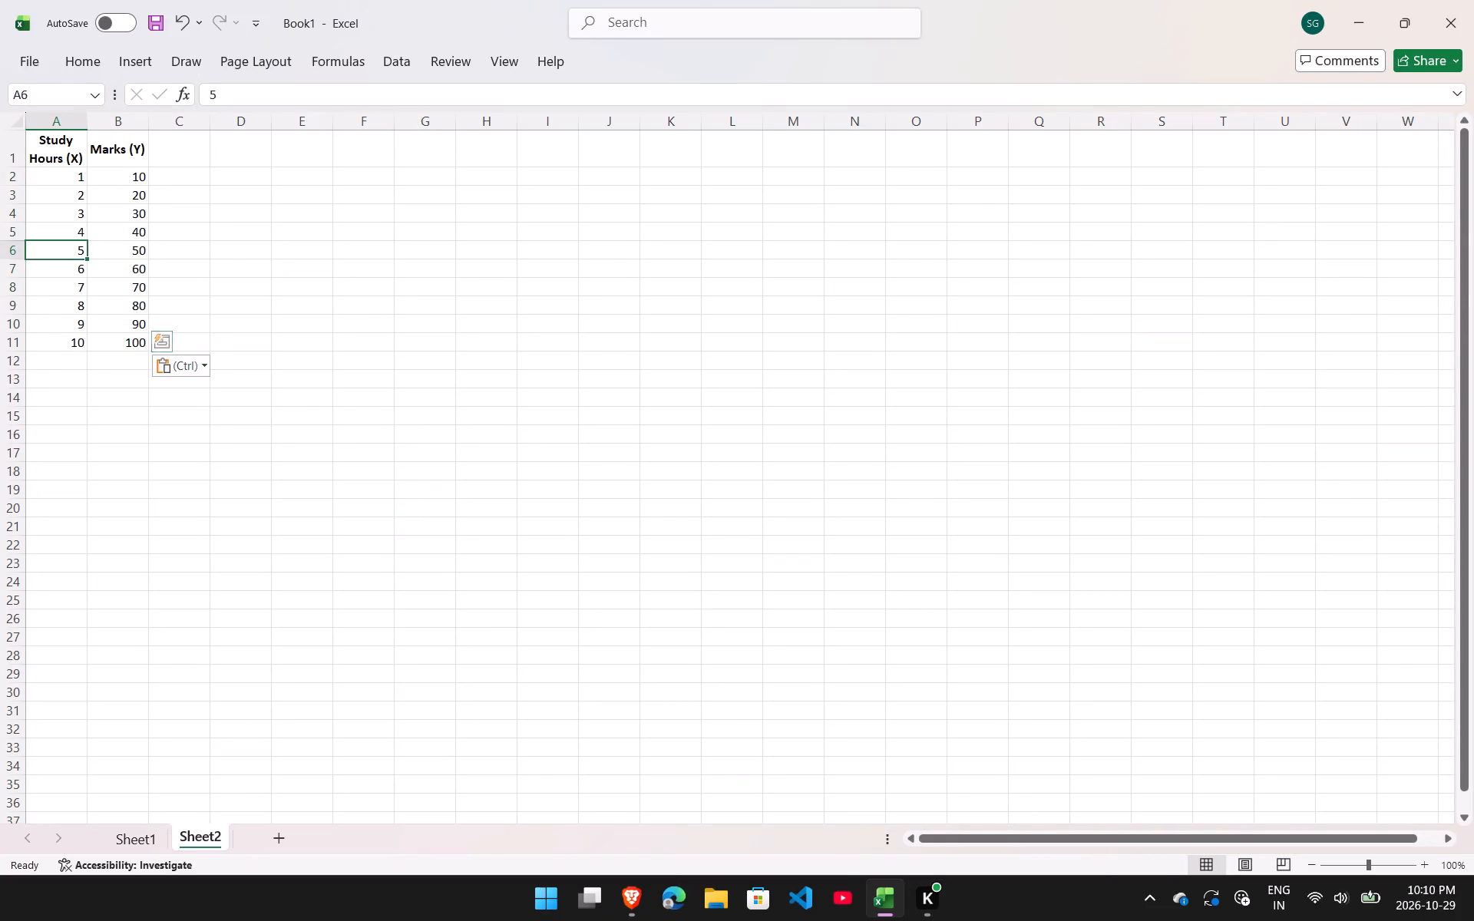
{"action": "left_click_drag", "start_coordinate": [33, 154], "coordinate": [81, 356]}
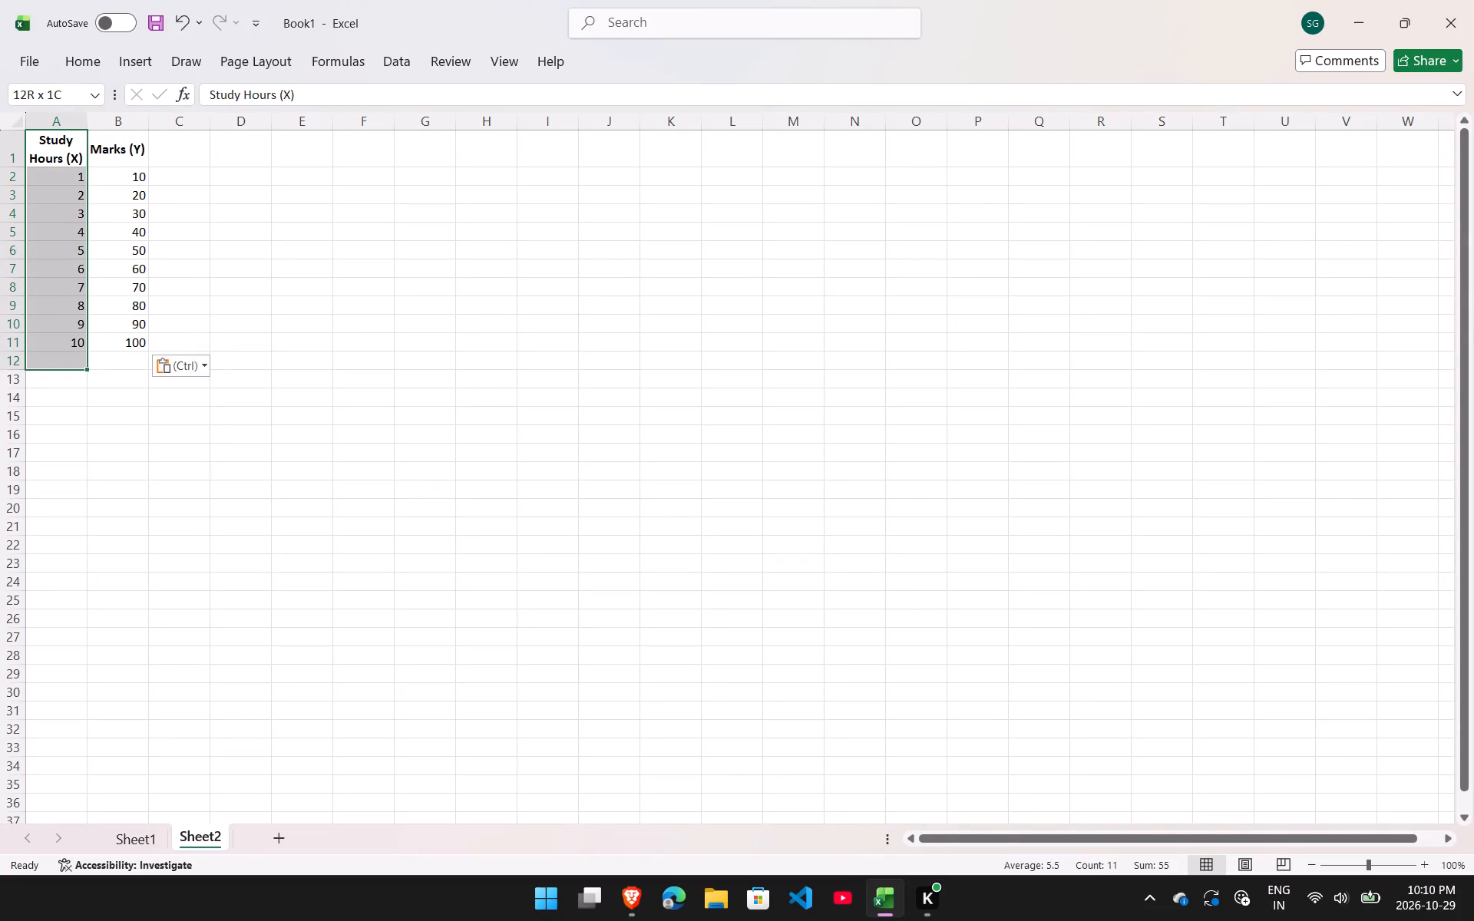
{"action": "left_click_drag", "start_coordinate": [81, 356], "coordinate": [127, 344]}
{"action": "left_click", "coordinate": [389, 54]}
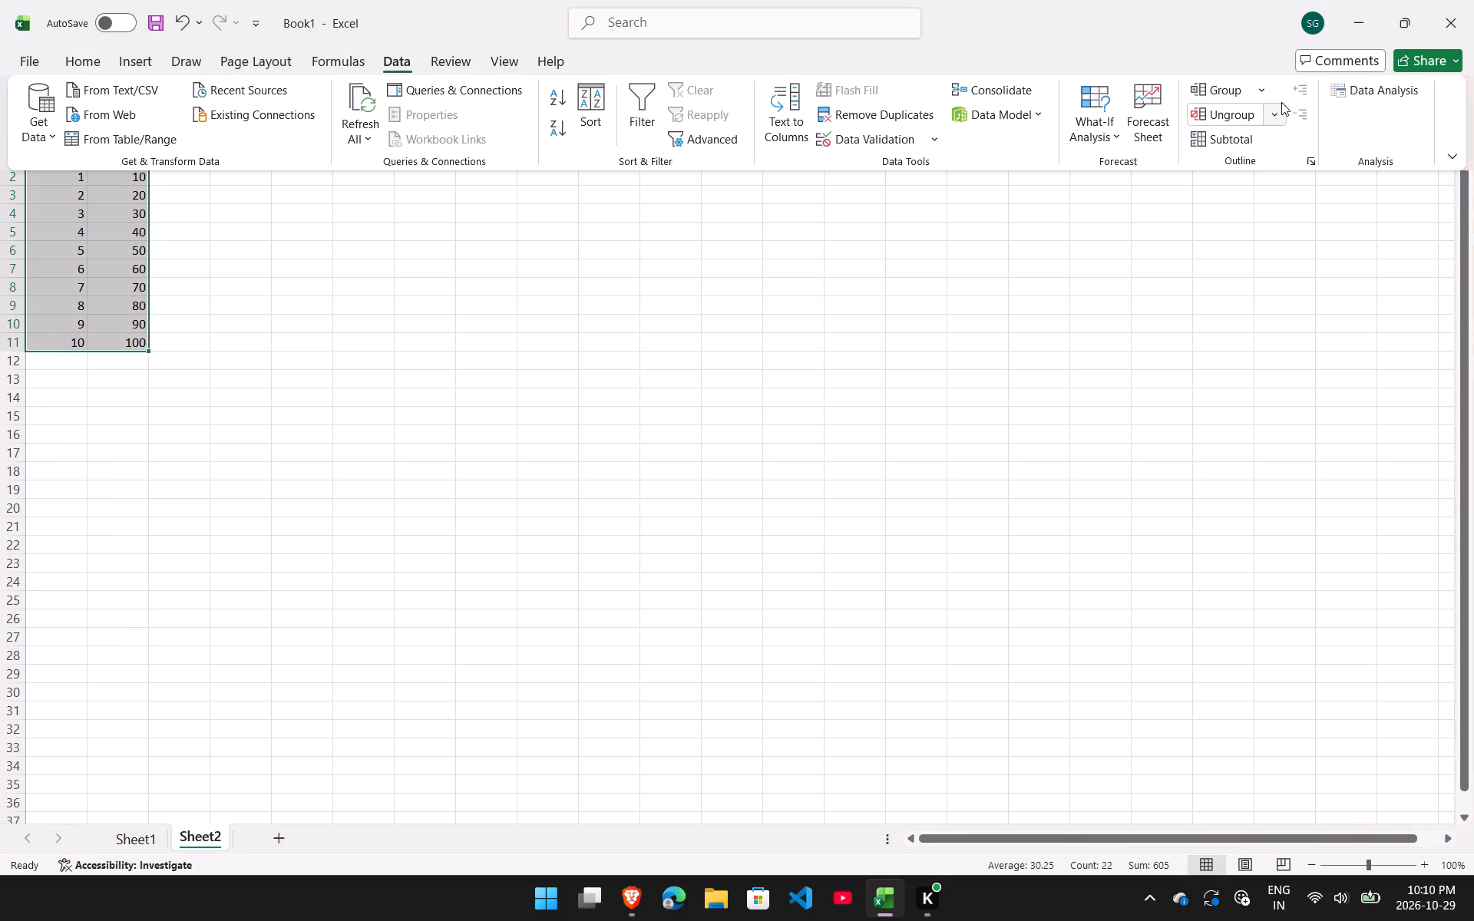
{"action": "left_click", "coordinate": [1378, 90]}
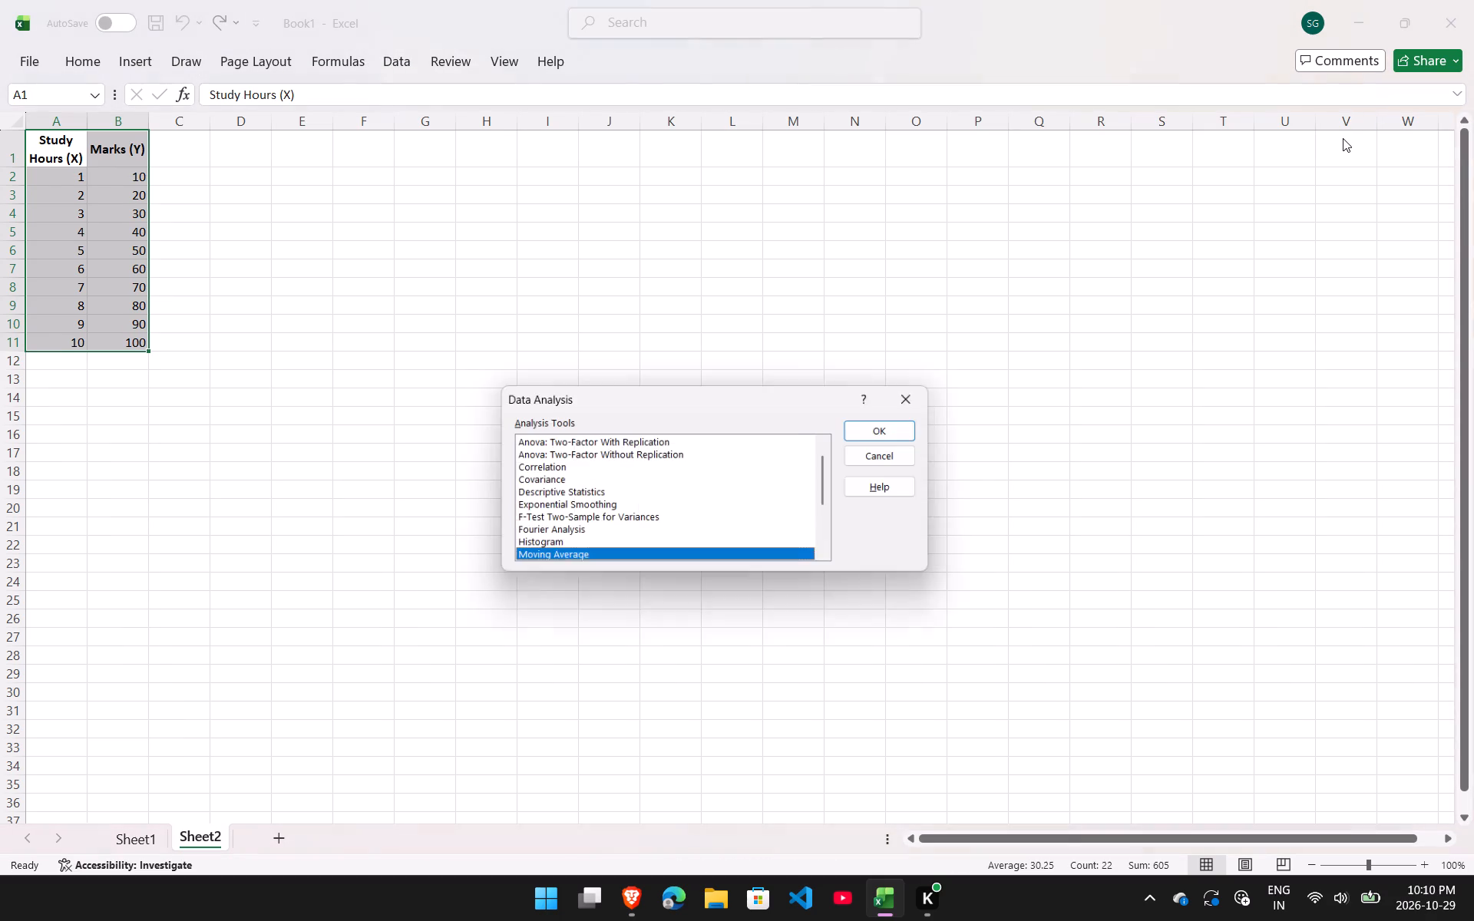
{"action": "scroll", "coordinate": [650, 501], "scroll_direction": "down", "scroll_amount": 2}
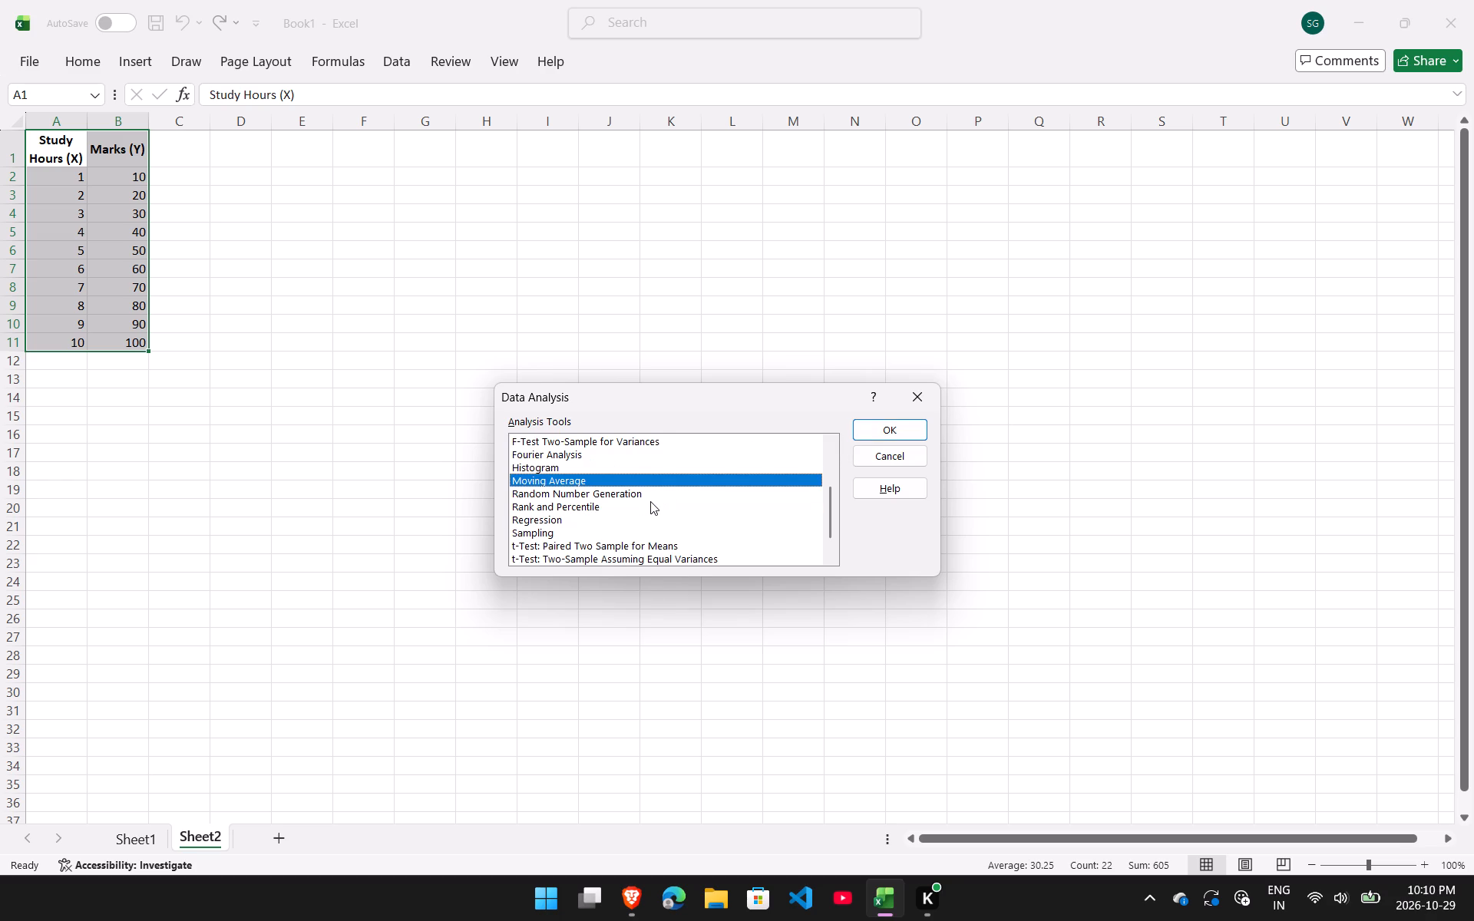
{"action": "left_click", "coordinate": [545, 519]}
{"action": "left_click", "coordinate": [877, 434]}
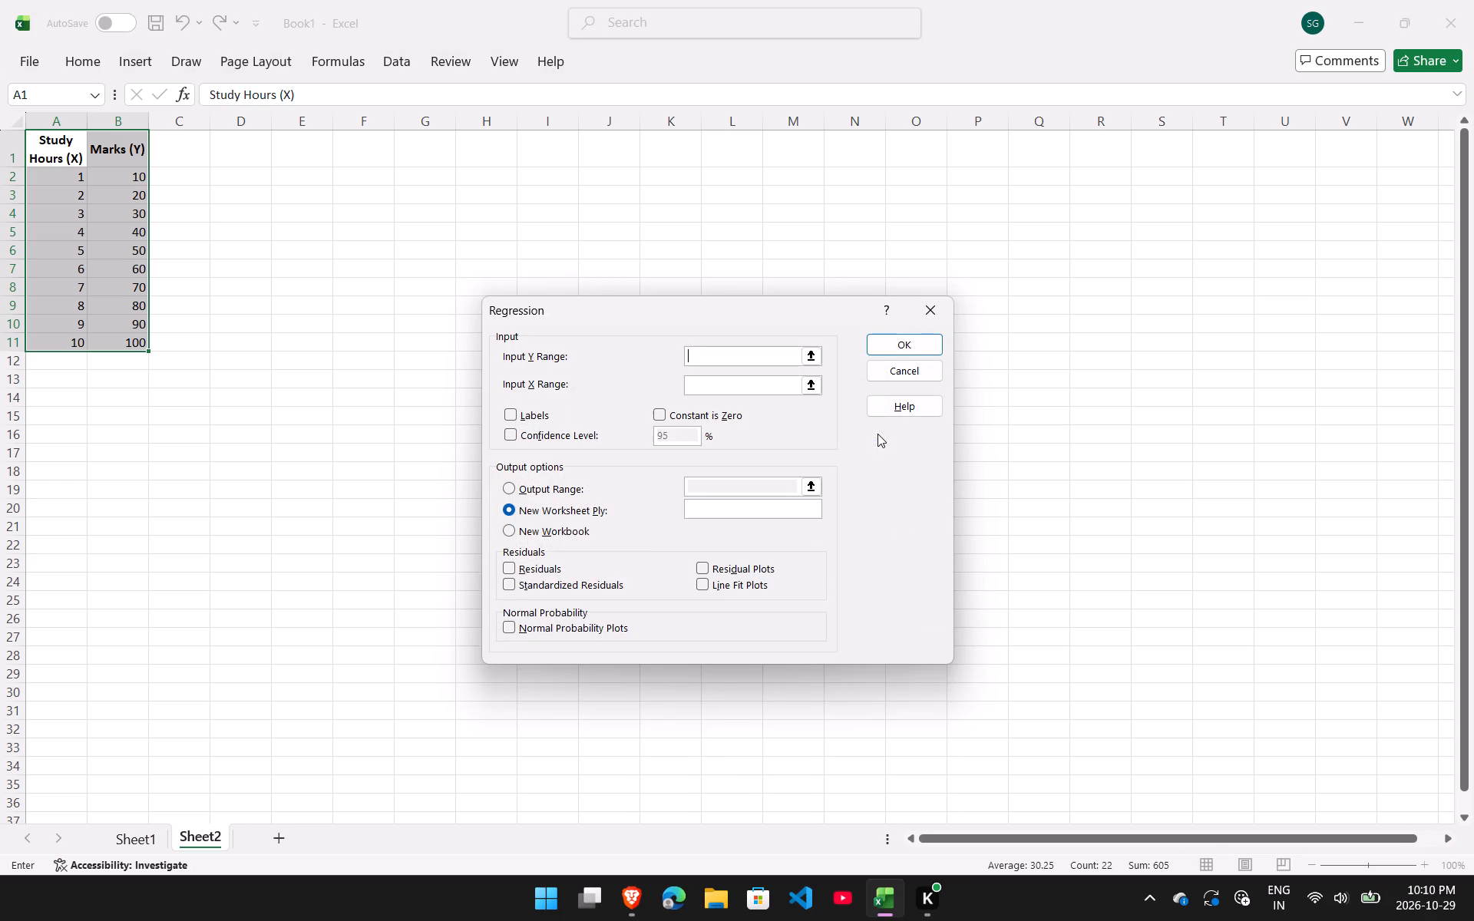
Run the regression with B2:B11 as the Y range and A2:A11 as the X range, output to a new worksheet.
{"action": "left_click", "coordinate": [702, 358]}
{"action": "key", "text": "a"}
{"action": "key", "text": "BackSpace"}
{"action": "key", "text": "b"}
{"action": "key", "text": "1"}
{"action": "key", "text": "BackSpace"}
{"action": "key", "text": "2"}
{"action": "key", "text": "shift+colon"}
{"action": "type", "text": "B11"}
{"action": "left_click", "coordinate": [699, 385]}
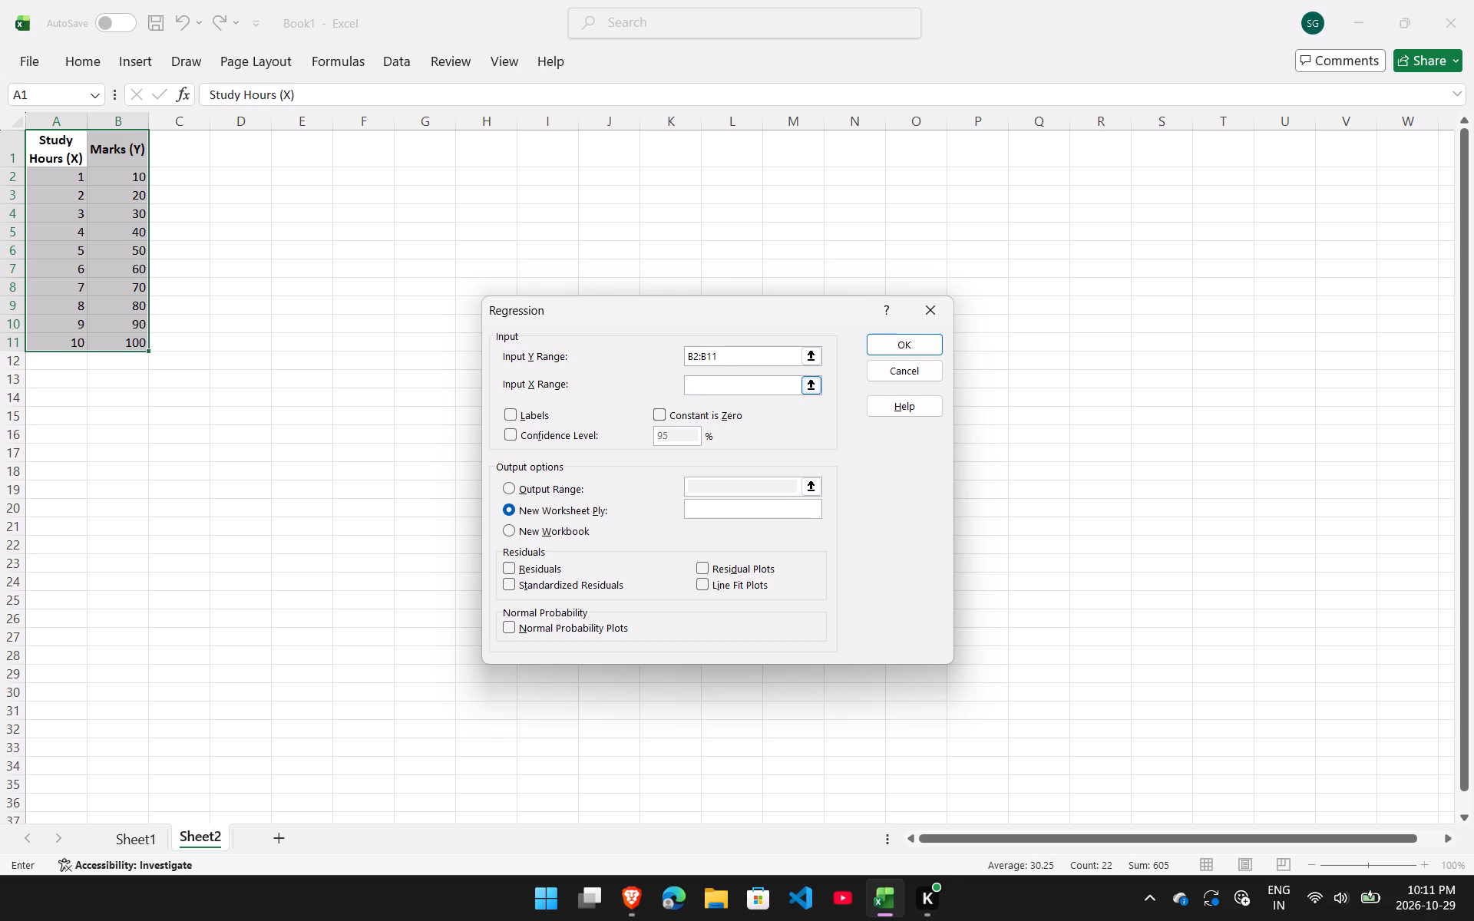
{"action": "key", "text": "a"}
{"action": "key", "text": "2"}
{"action": "type", "text": ":A11"}
{"action": "left_click", "coordinate": [899, 337]}
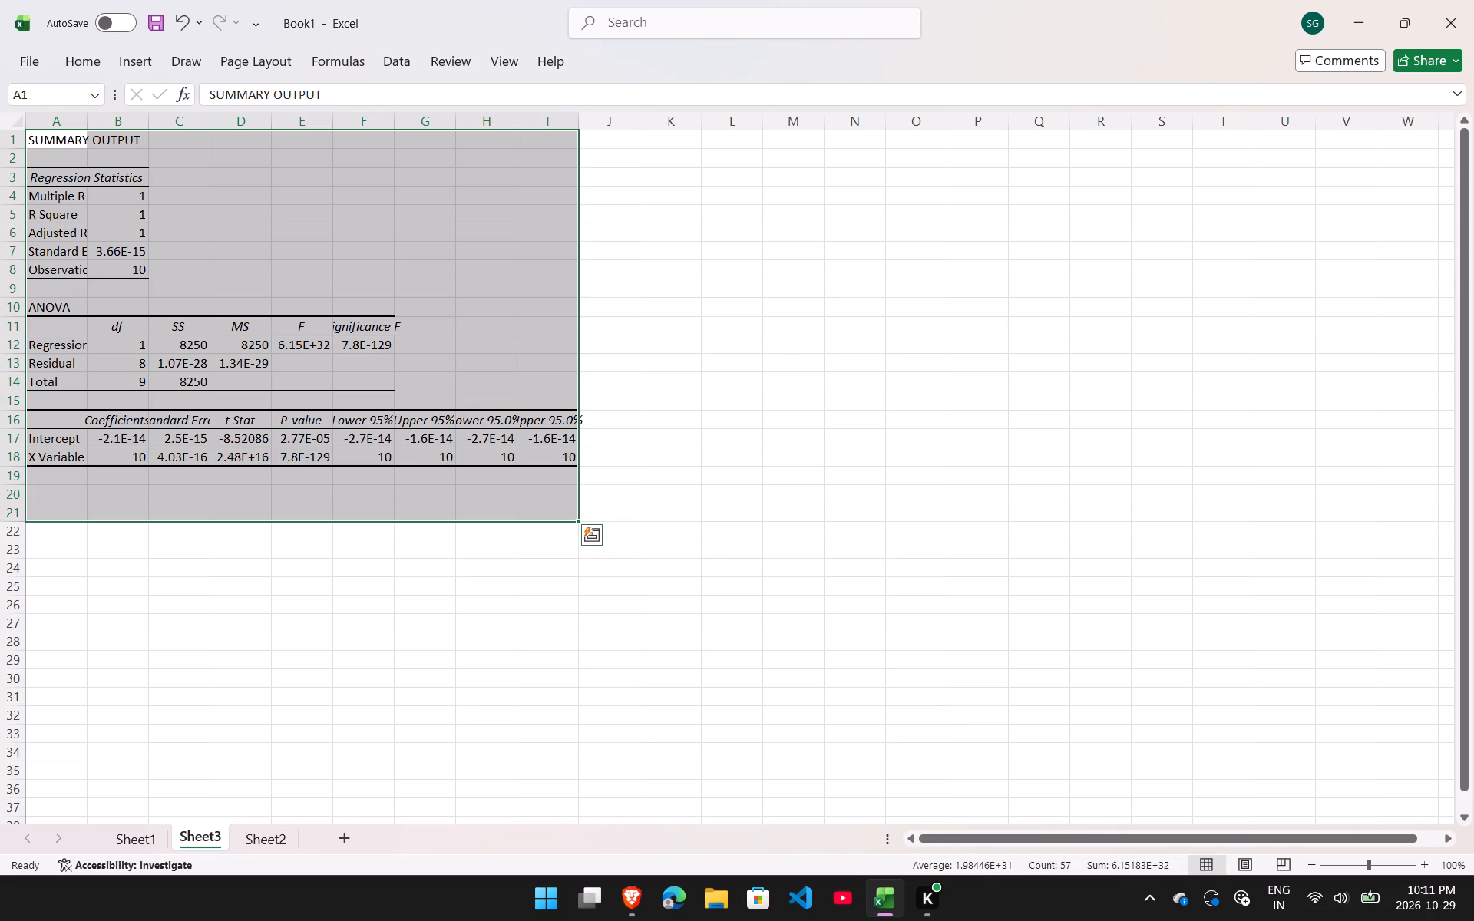
Widen columns A through I of the regression summary output to give its labels and figures more room.
{"action": "left_click", "coordinate": [245, 158]}
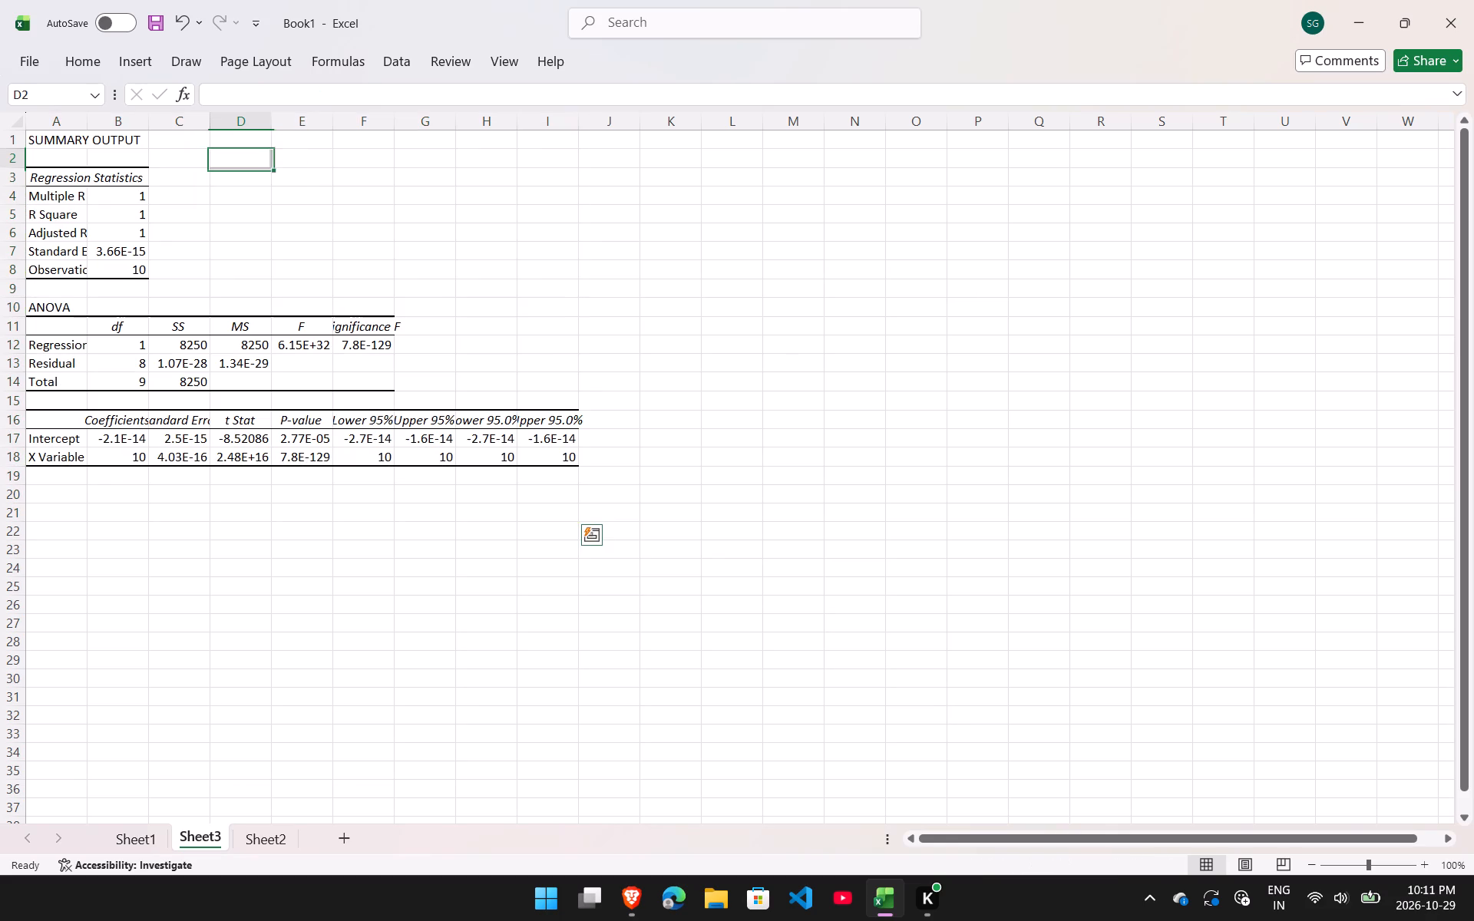
{"action": "left_click", "coordinate": [514, 259]}
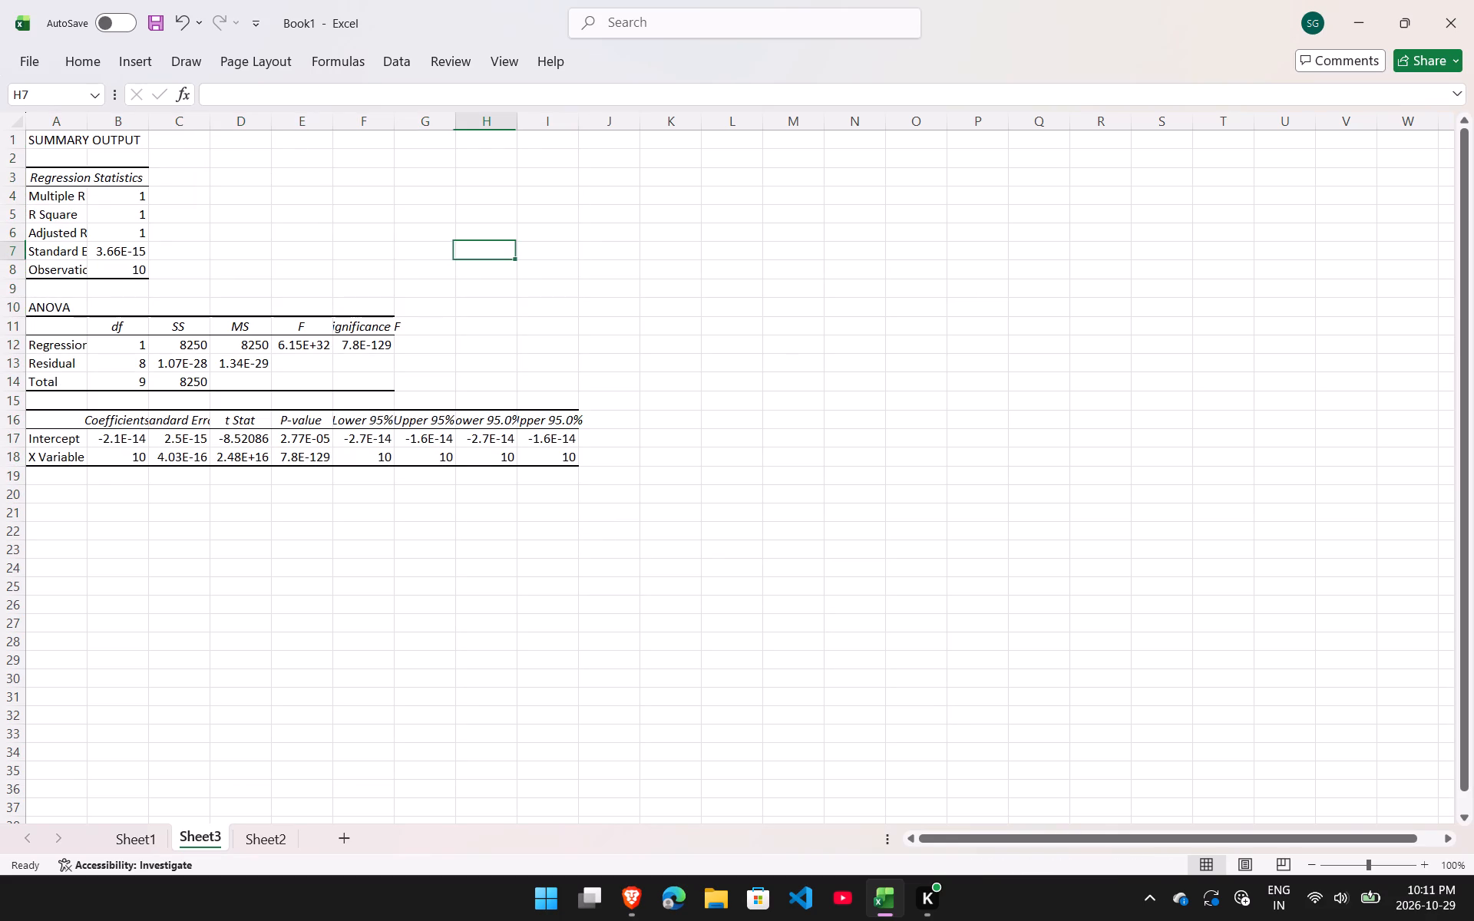
{"action": "left_click", "coordinate": [574, 467]}
{"action": "left_click", "coordinate": [582, 375]}
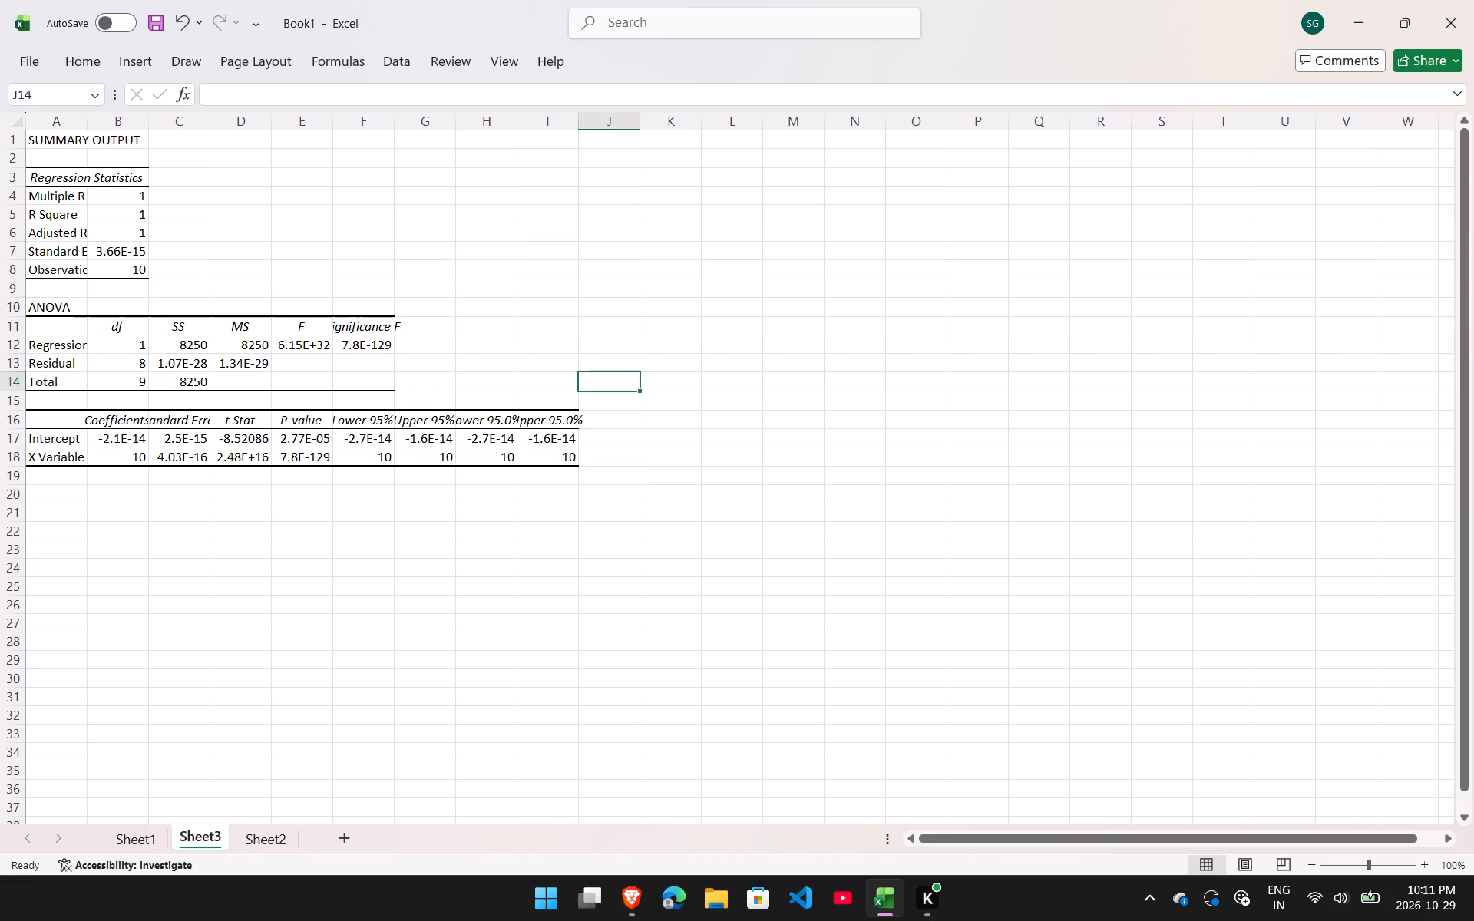
{"action": "left_click_drag", "start_coordinate": [86, 128], "coordinate": [114, 132]}
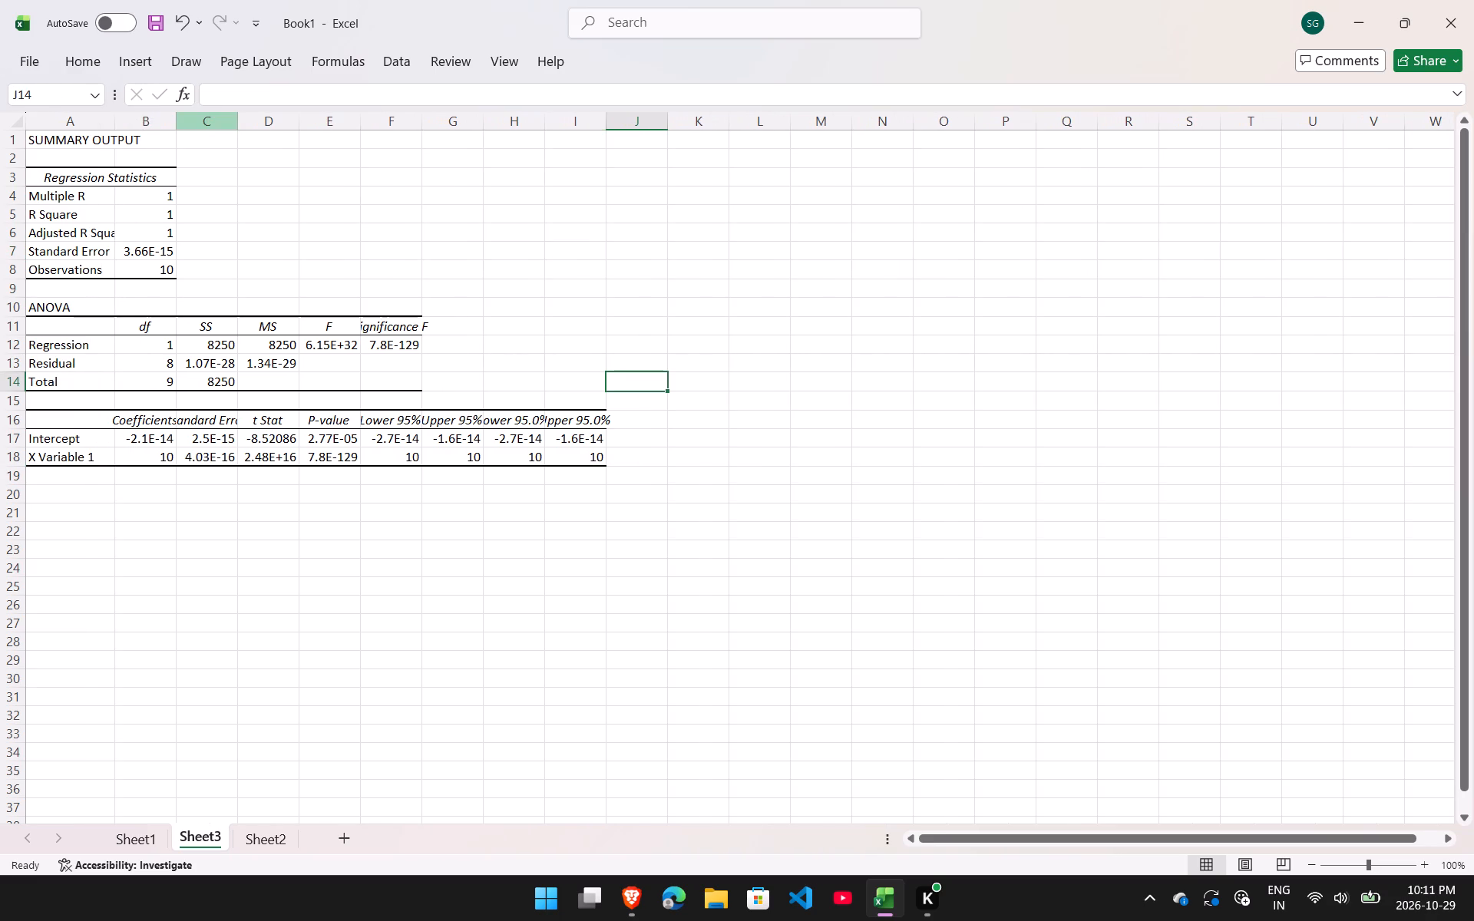
{"action": "left_click_drag", "start_coordinate": [176, 117], "coordinate": [233, 138]}
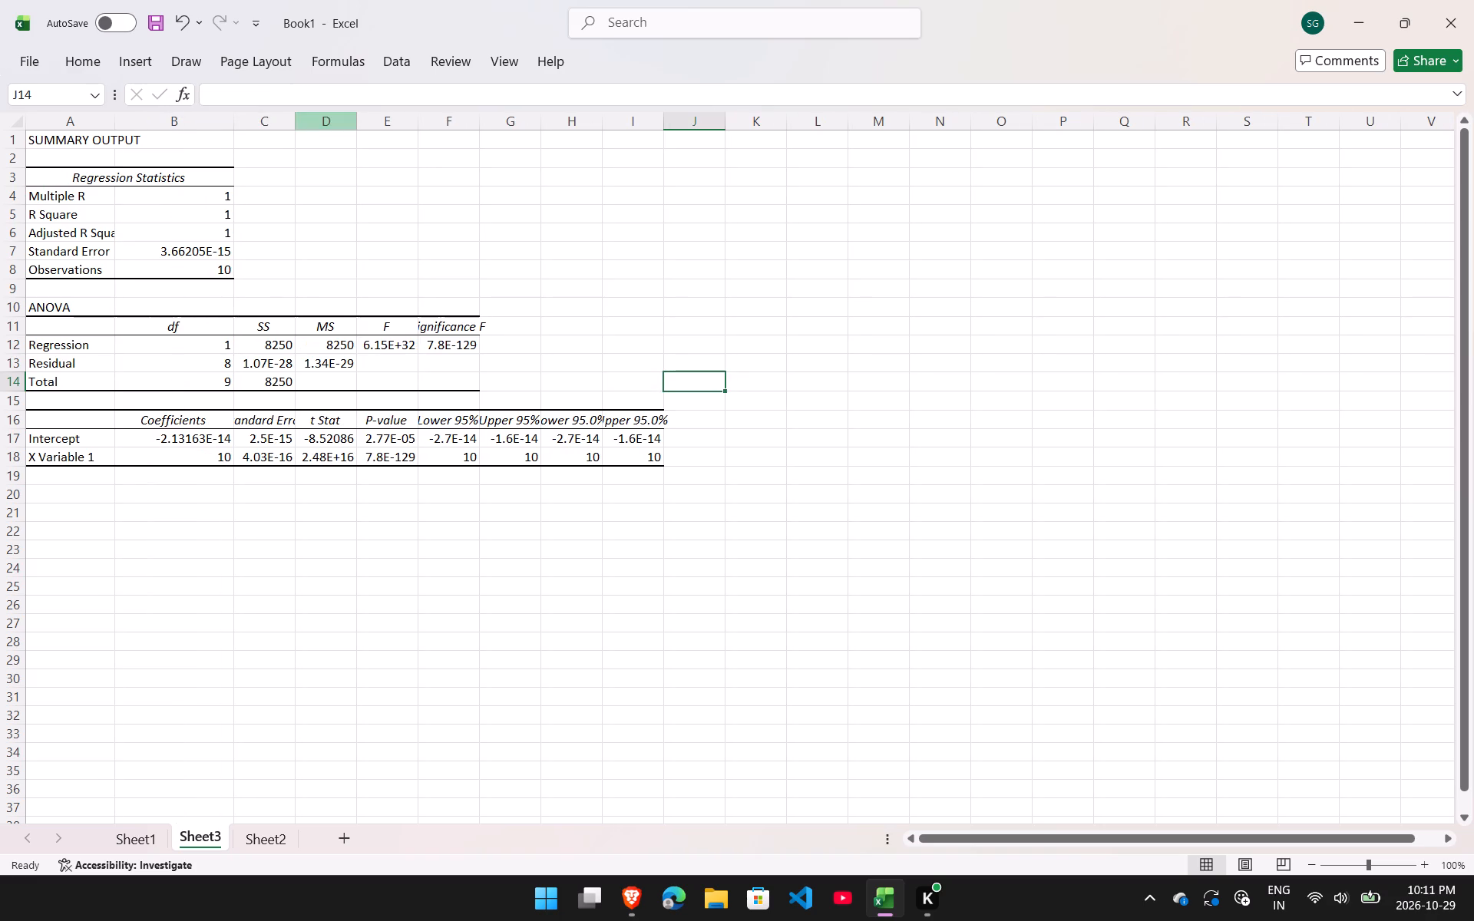
{"action": "left_click_drag", "start_coordinate": [300, 124], "coordinate": [316, 124]}
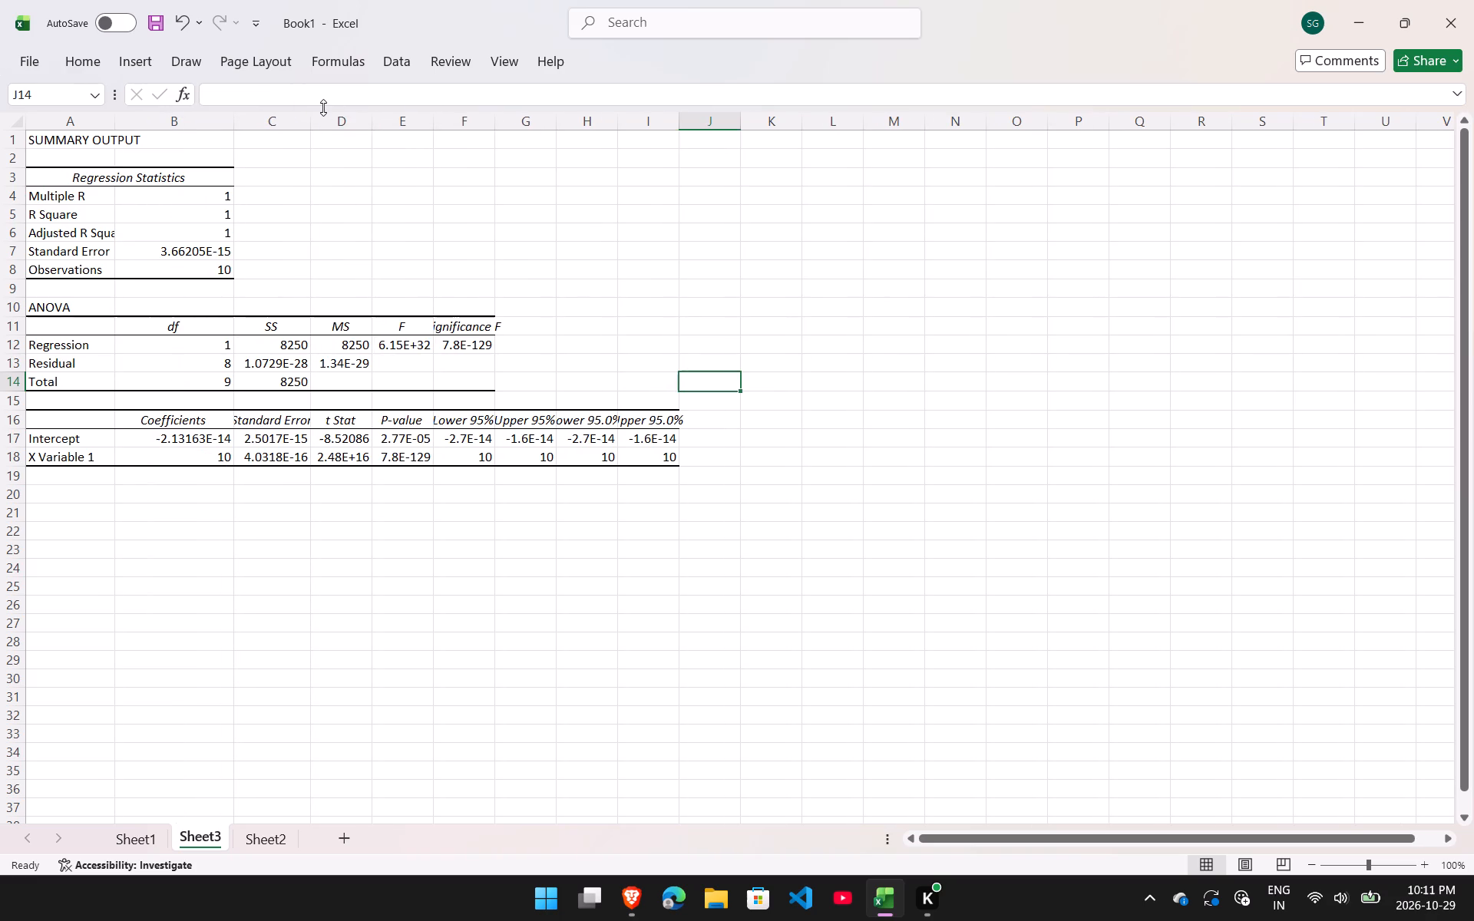
{"action": "left_click_drag", "start_coordinate": [314, 117], "coordinate": [331, 117]}
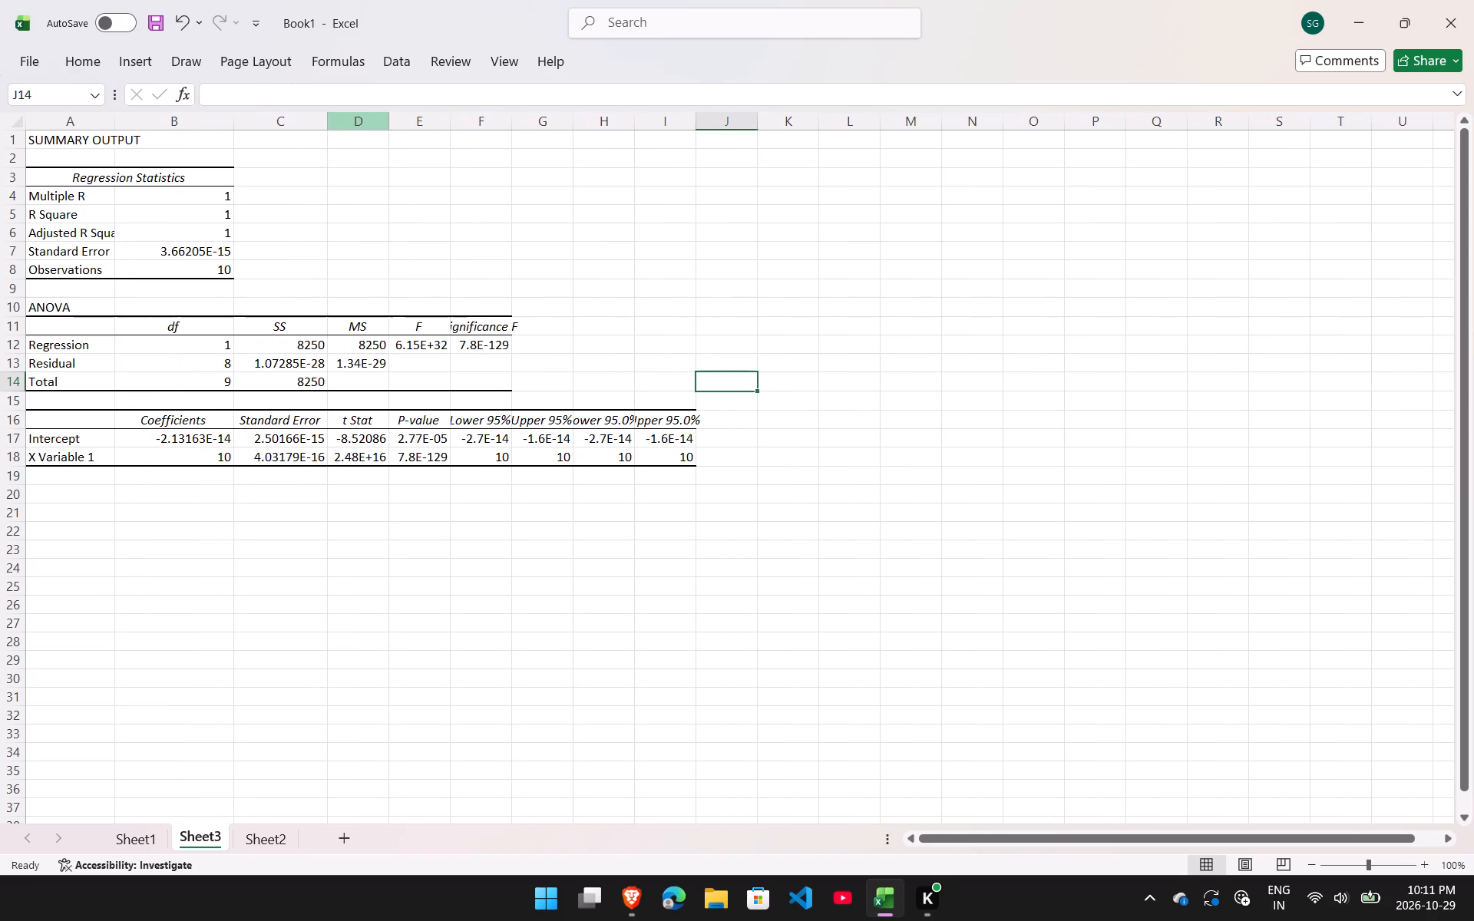
{"action": "left_click_drag", "start_coordinate": [385, 115], "coordinate": [416, 116]}
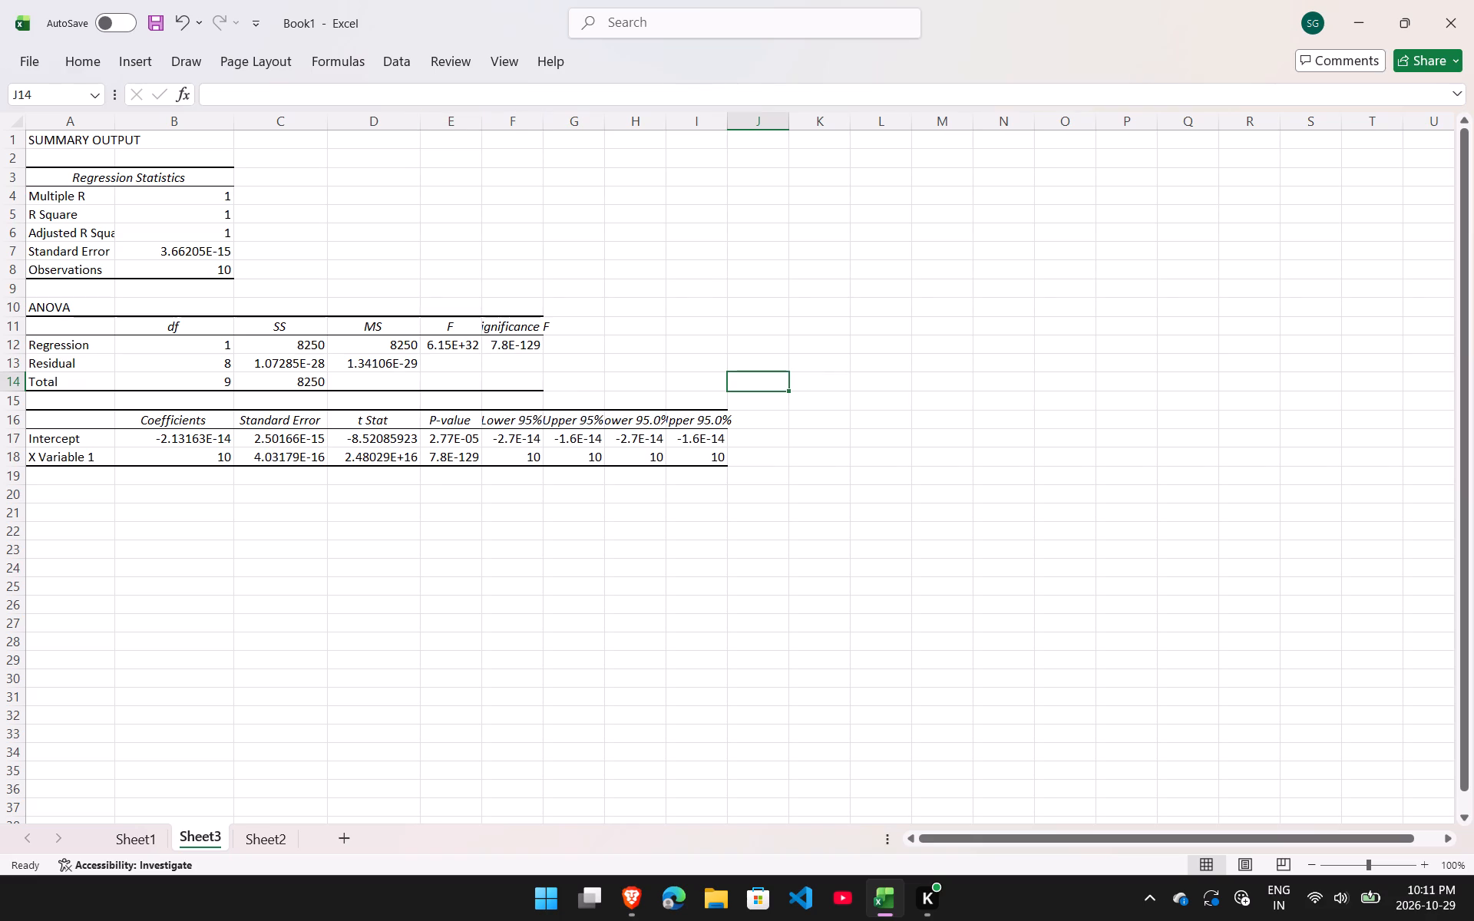
{"action": "left_click_drag", "start_coordinate": [481, 119], "coordinate": [511, 118]}
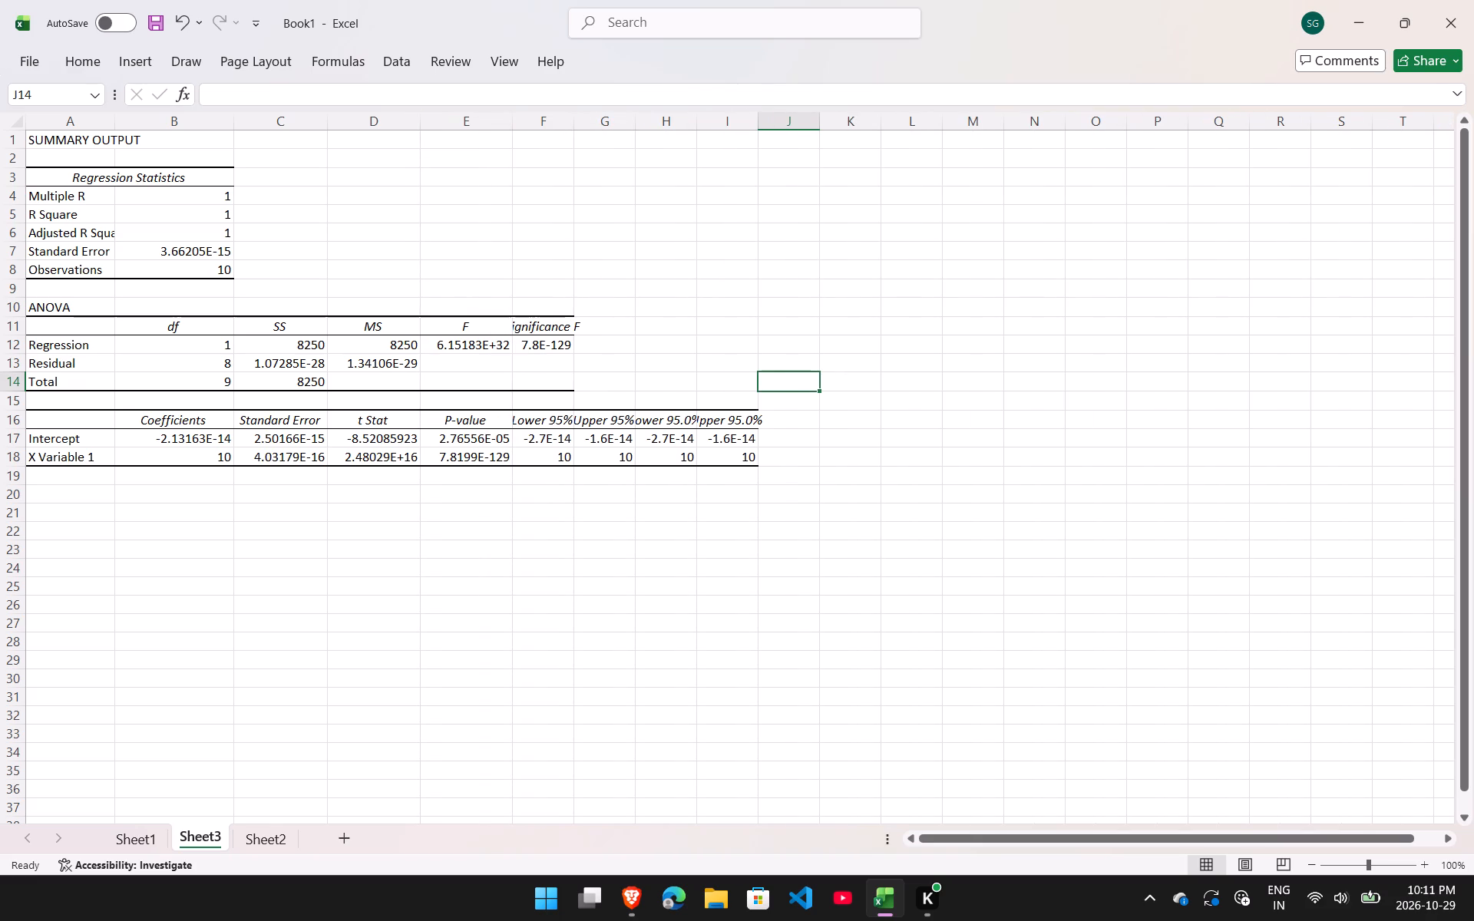
{"action": "left_click_drag", "start_coordinate": [575, 123], "coordinate": [615, 125]}
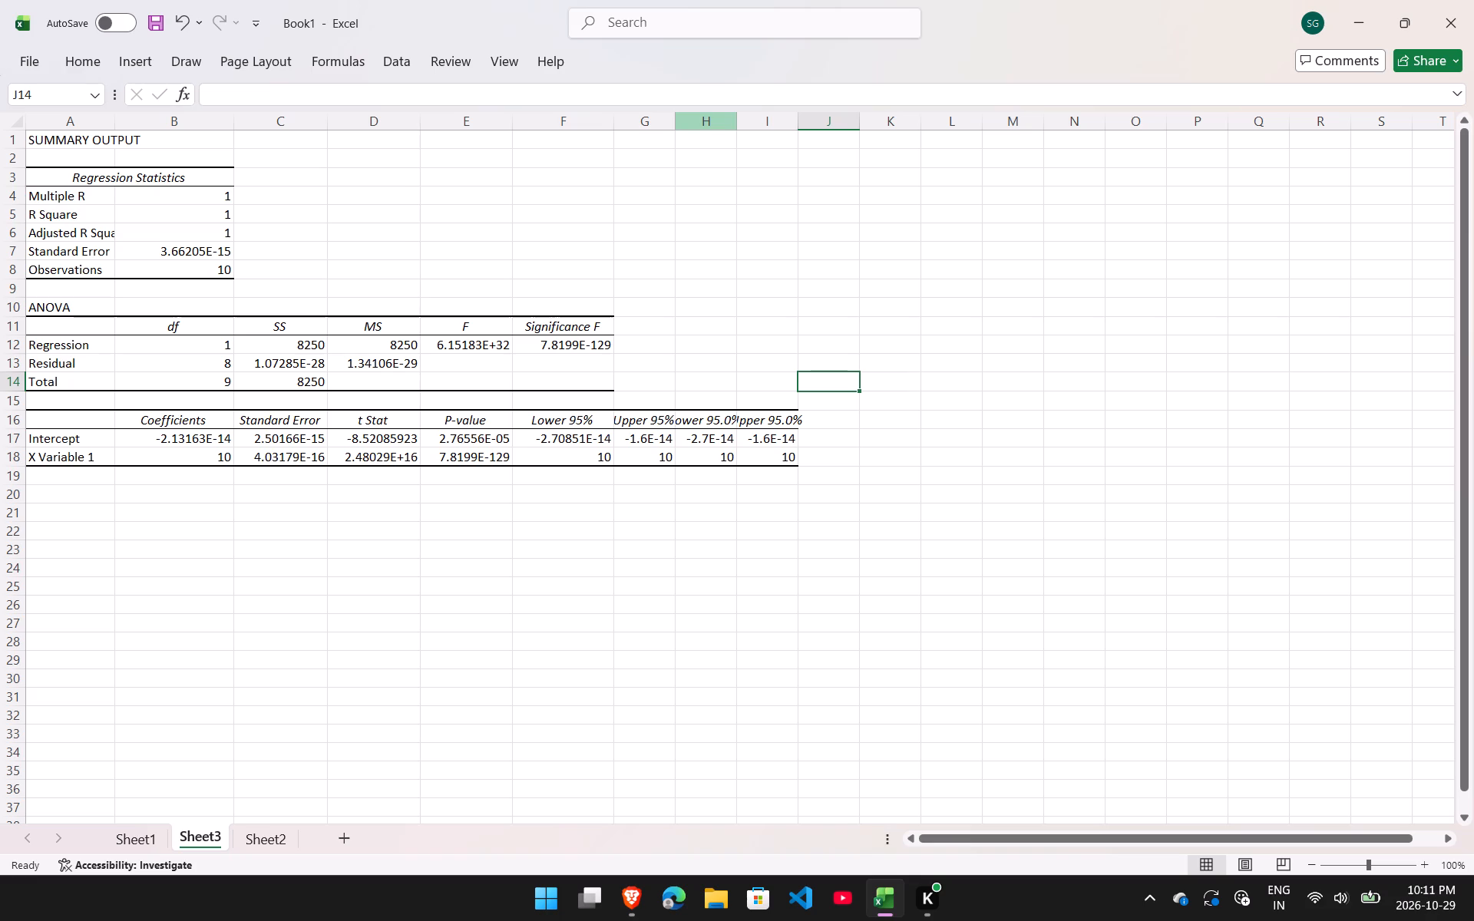
{"action": "left_click_drag", "start_coordinate": [674, 124], "coordinate": [703, 119]}
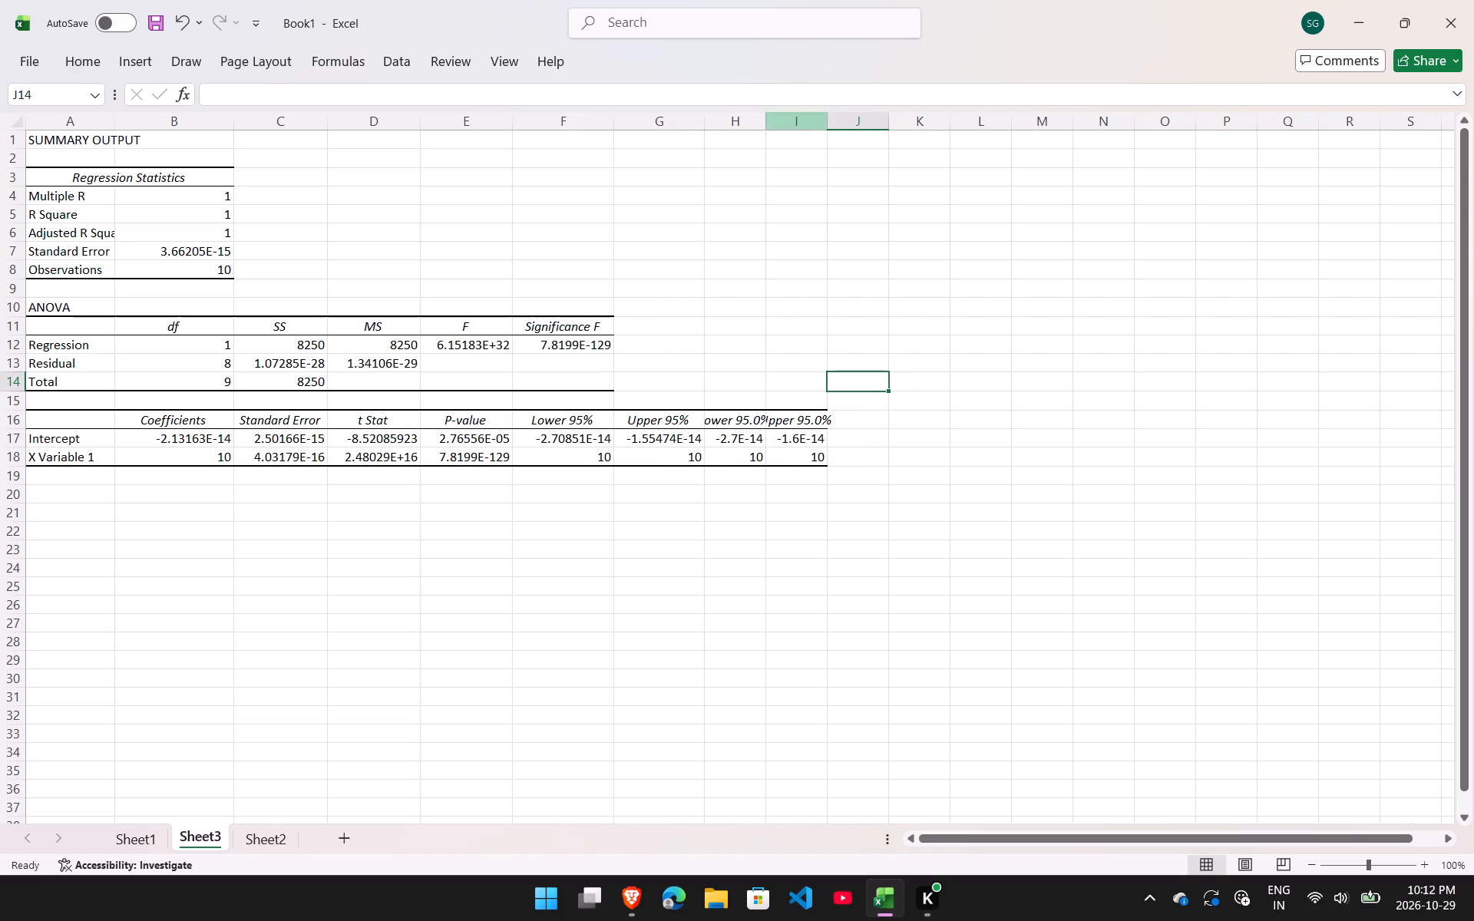
{"action": "left_click_drag", "start_coordinate": [770, 113], "coordinate": [797, 117]}
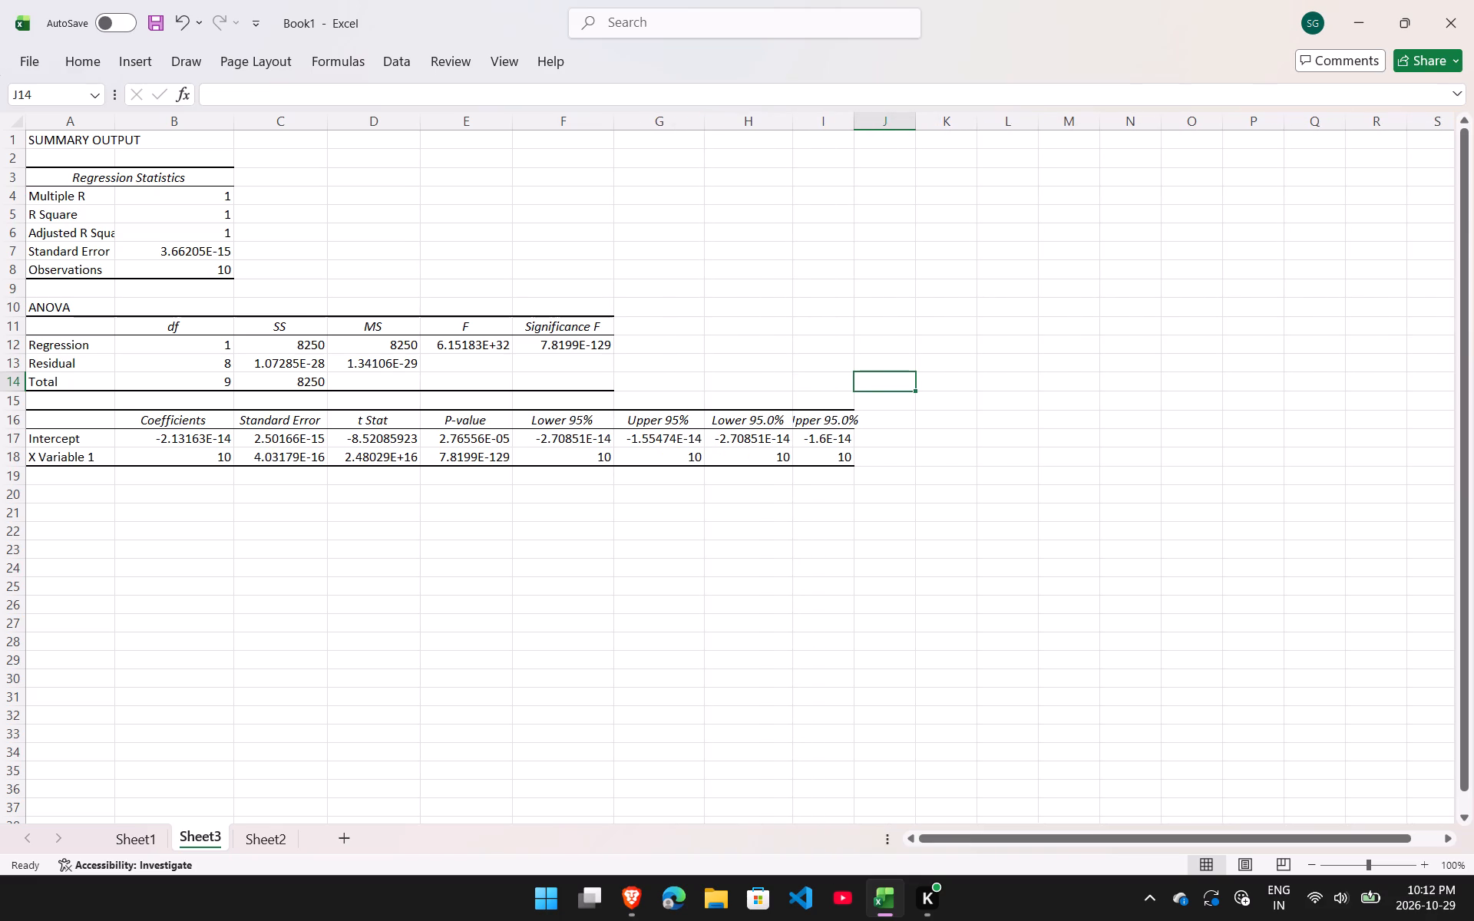
{"action": "left_click_drag", "start_coordinate": [853, 124], "coordinate": [883, 126]}
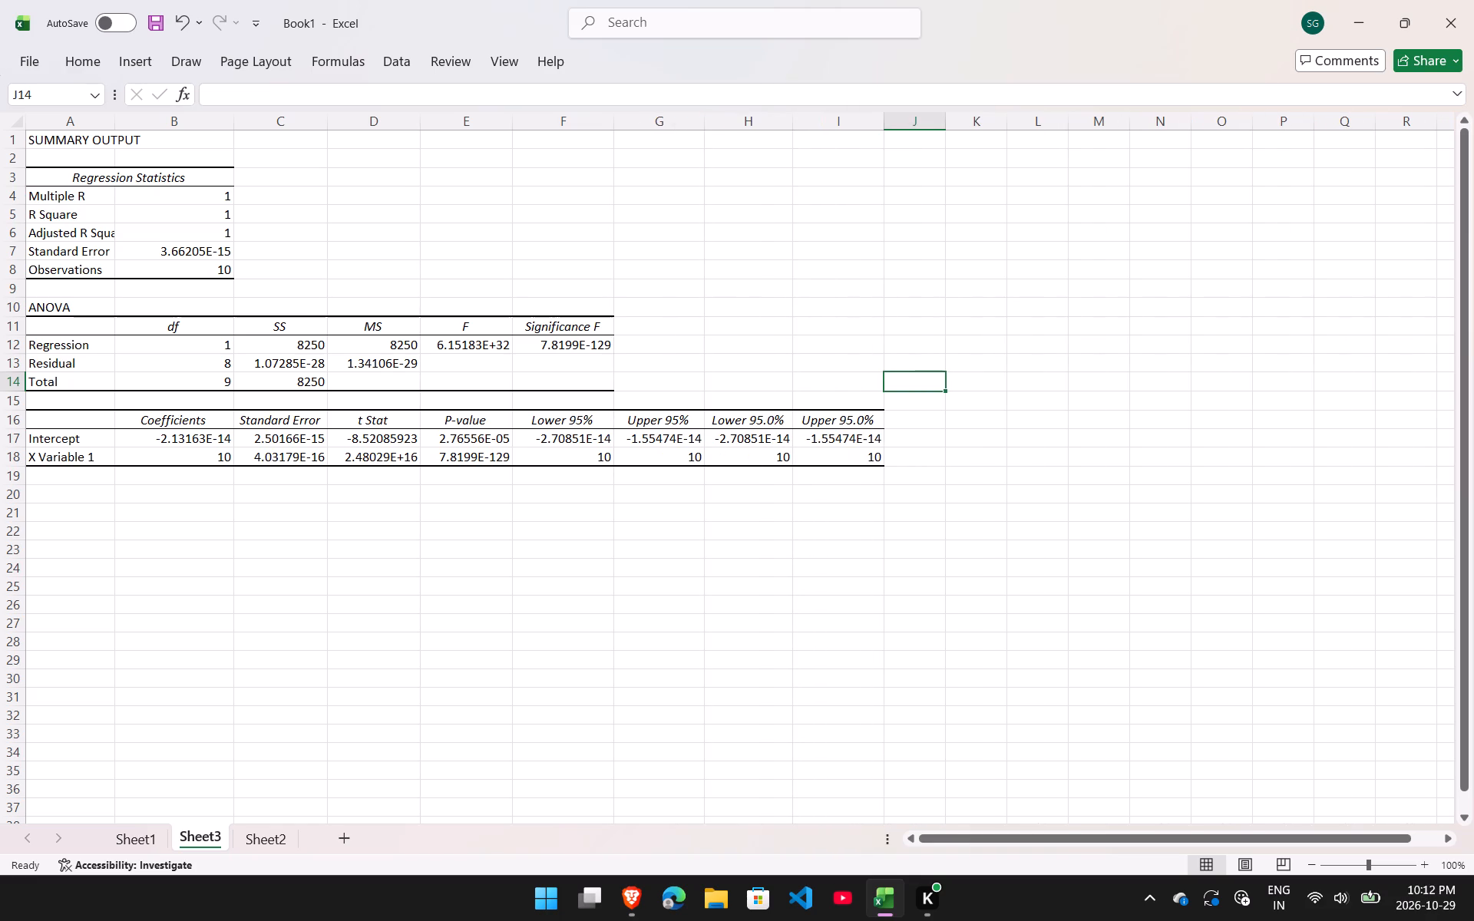
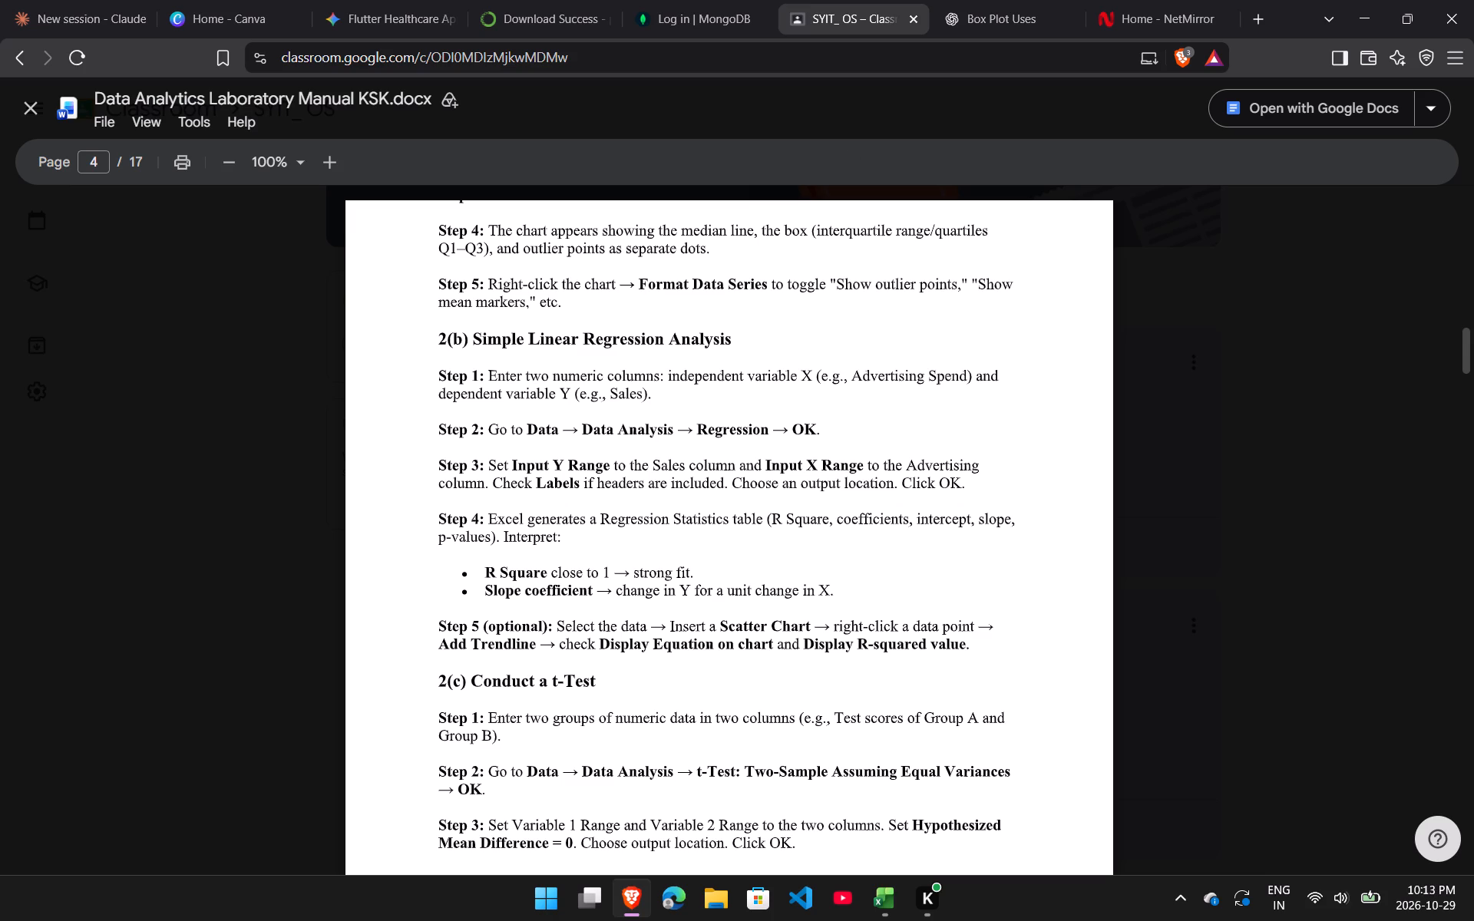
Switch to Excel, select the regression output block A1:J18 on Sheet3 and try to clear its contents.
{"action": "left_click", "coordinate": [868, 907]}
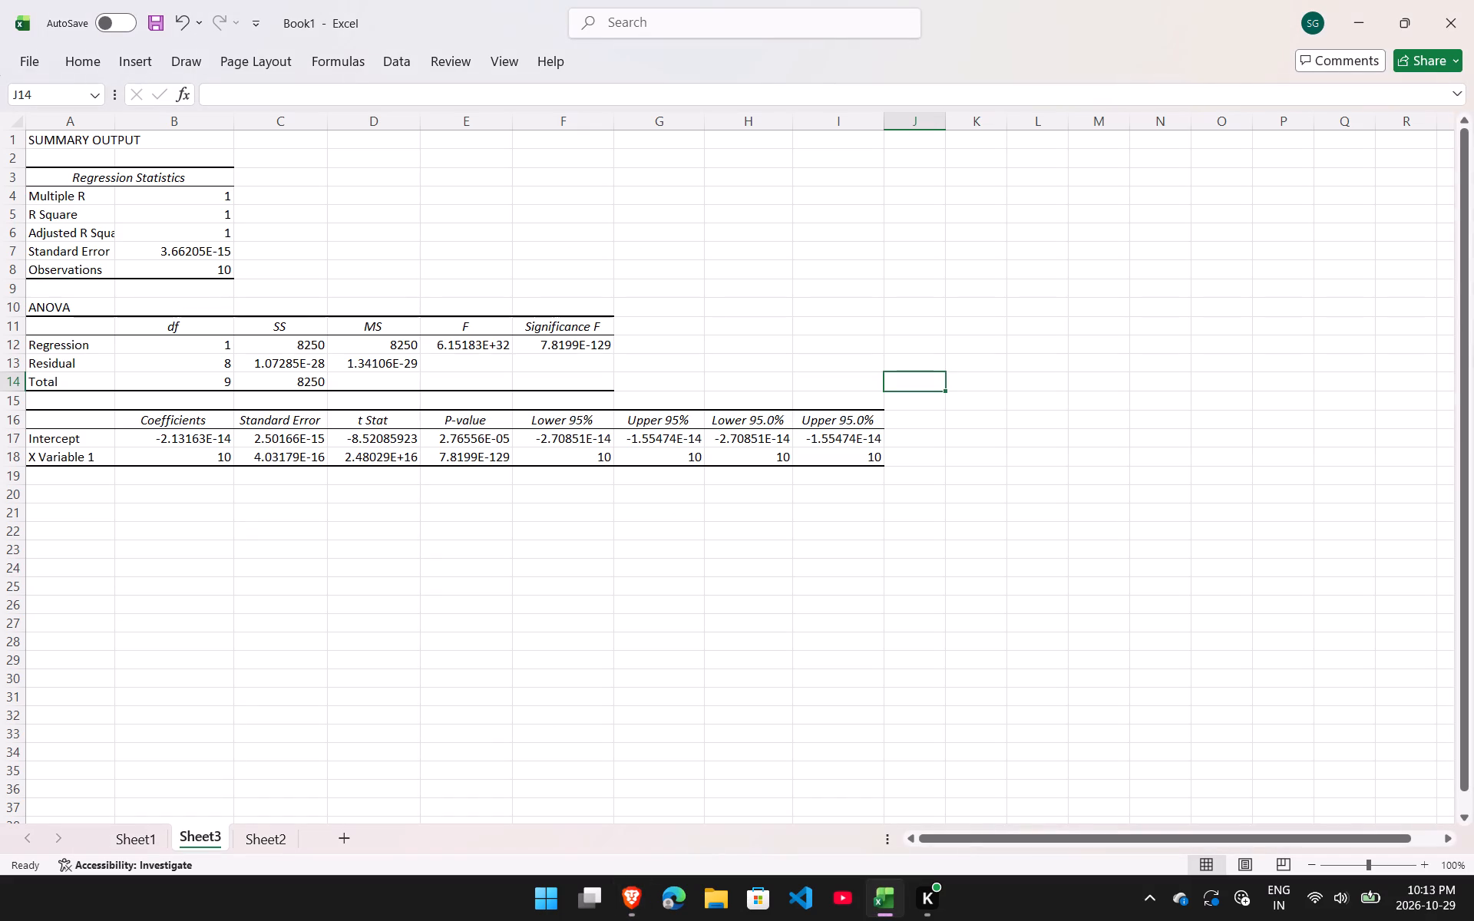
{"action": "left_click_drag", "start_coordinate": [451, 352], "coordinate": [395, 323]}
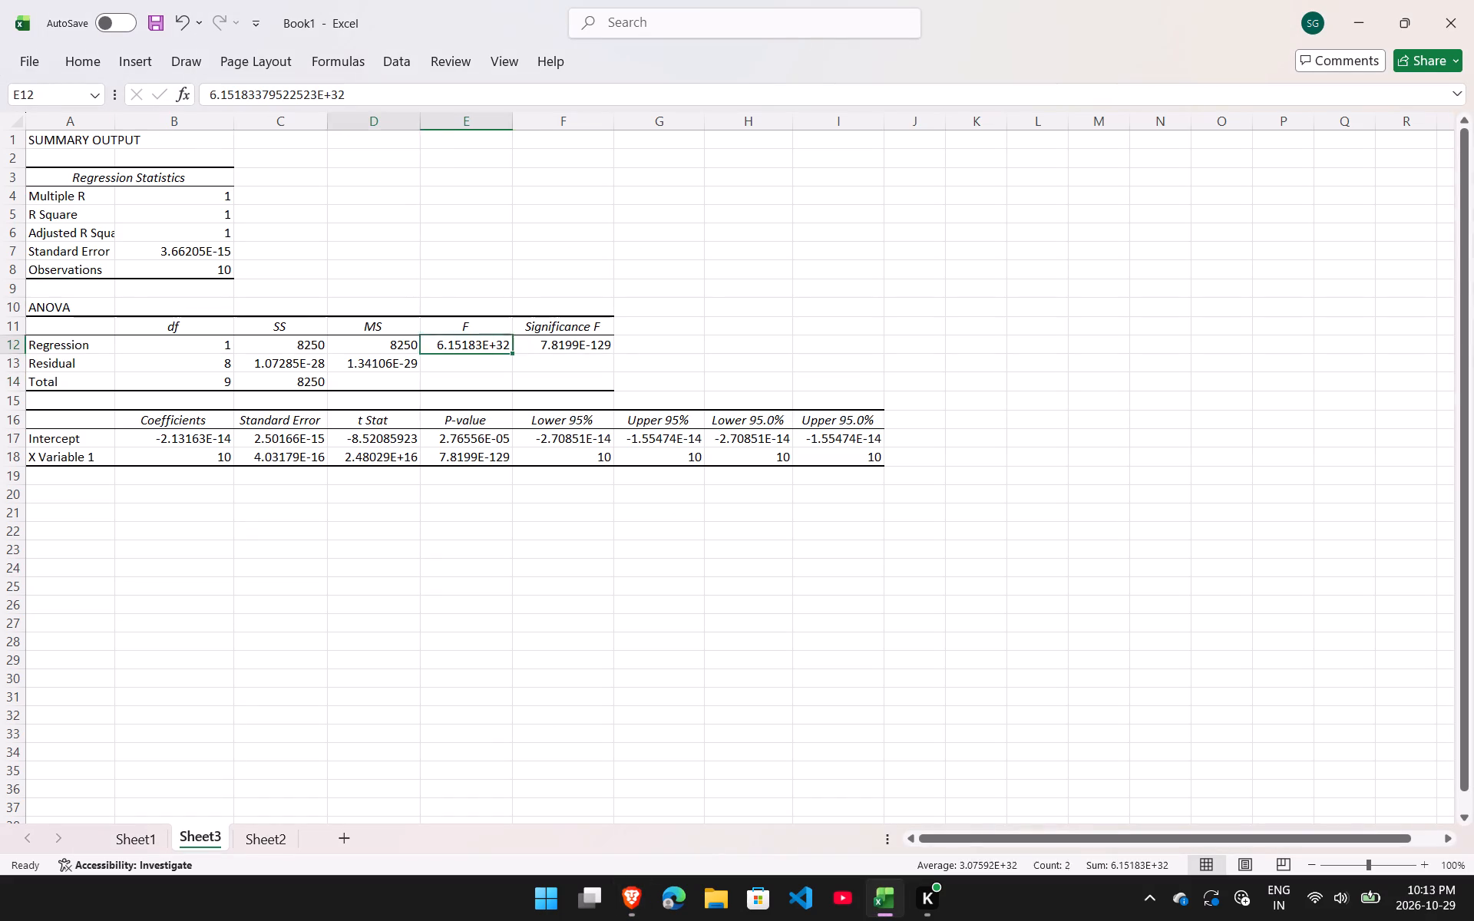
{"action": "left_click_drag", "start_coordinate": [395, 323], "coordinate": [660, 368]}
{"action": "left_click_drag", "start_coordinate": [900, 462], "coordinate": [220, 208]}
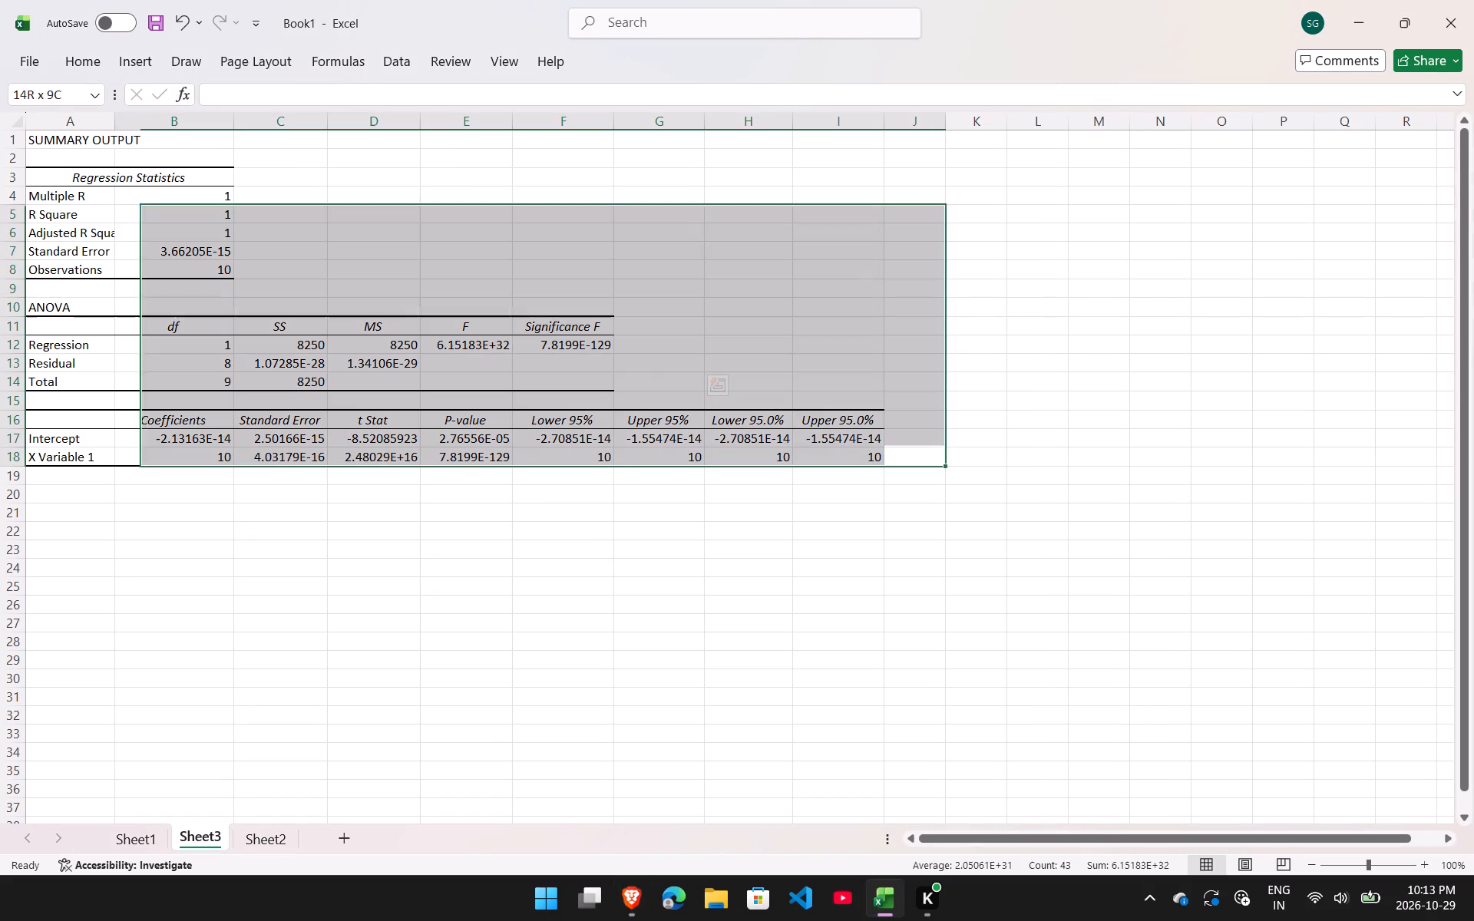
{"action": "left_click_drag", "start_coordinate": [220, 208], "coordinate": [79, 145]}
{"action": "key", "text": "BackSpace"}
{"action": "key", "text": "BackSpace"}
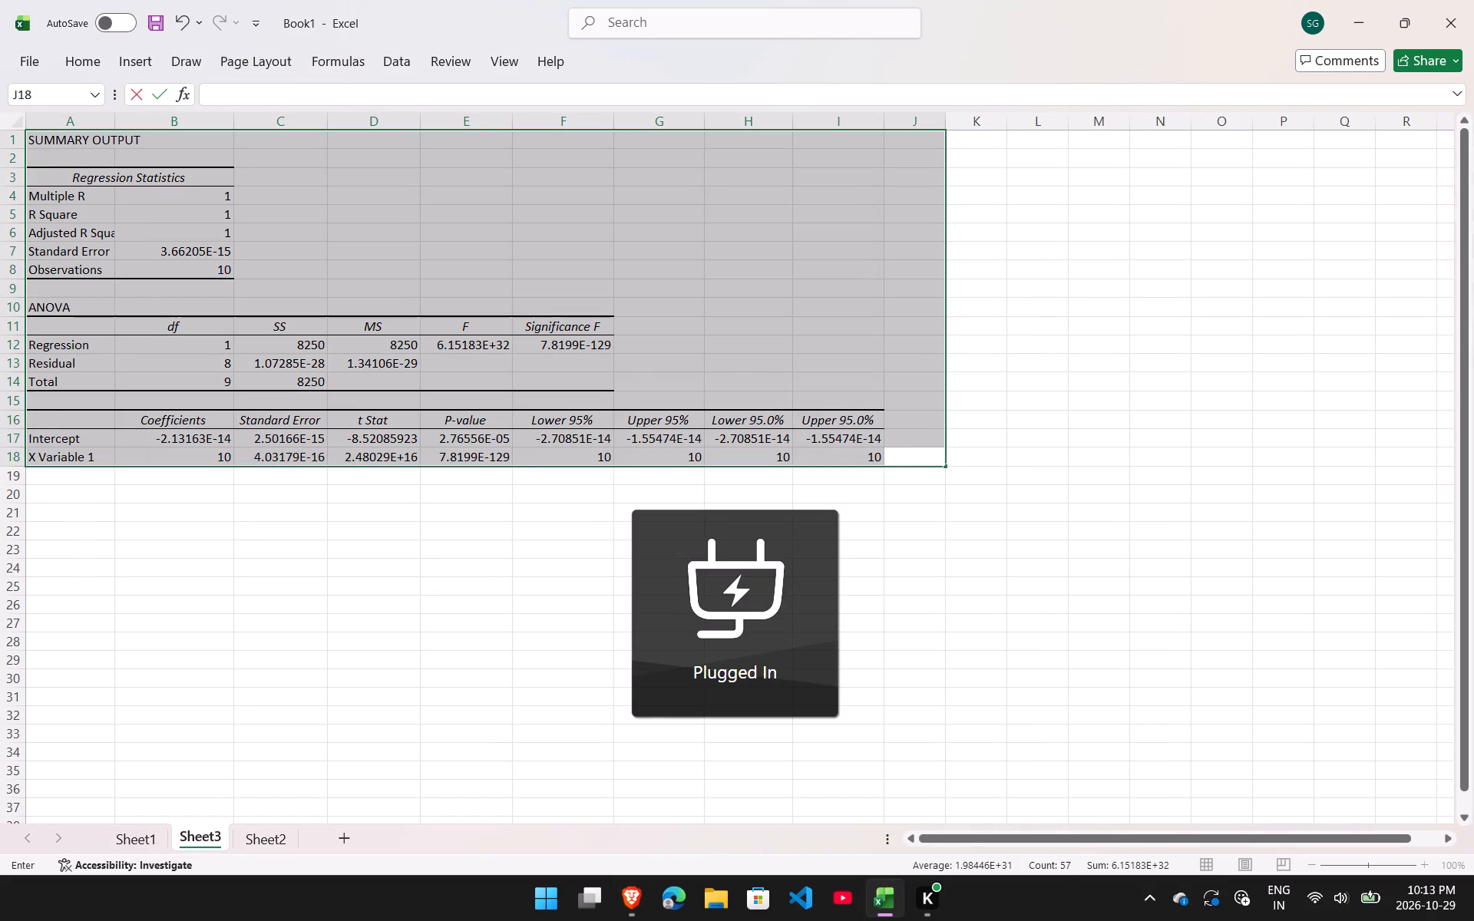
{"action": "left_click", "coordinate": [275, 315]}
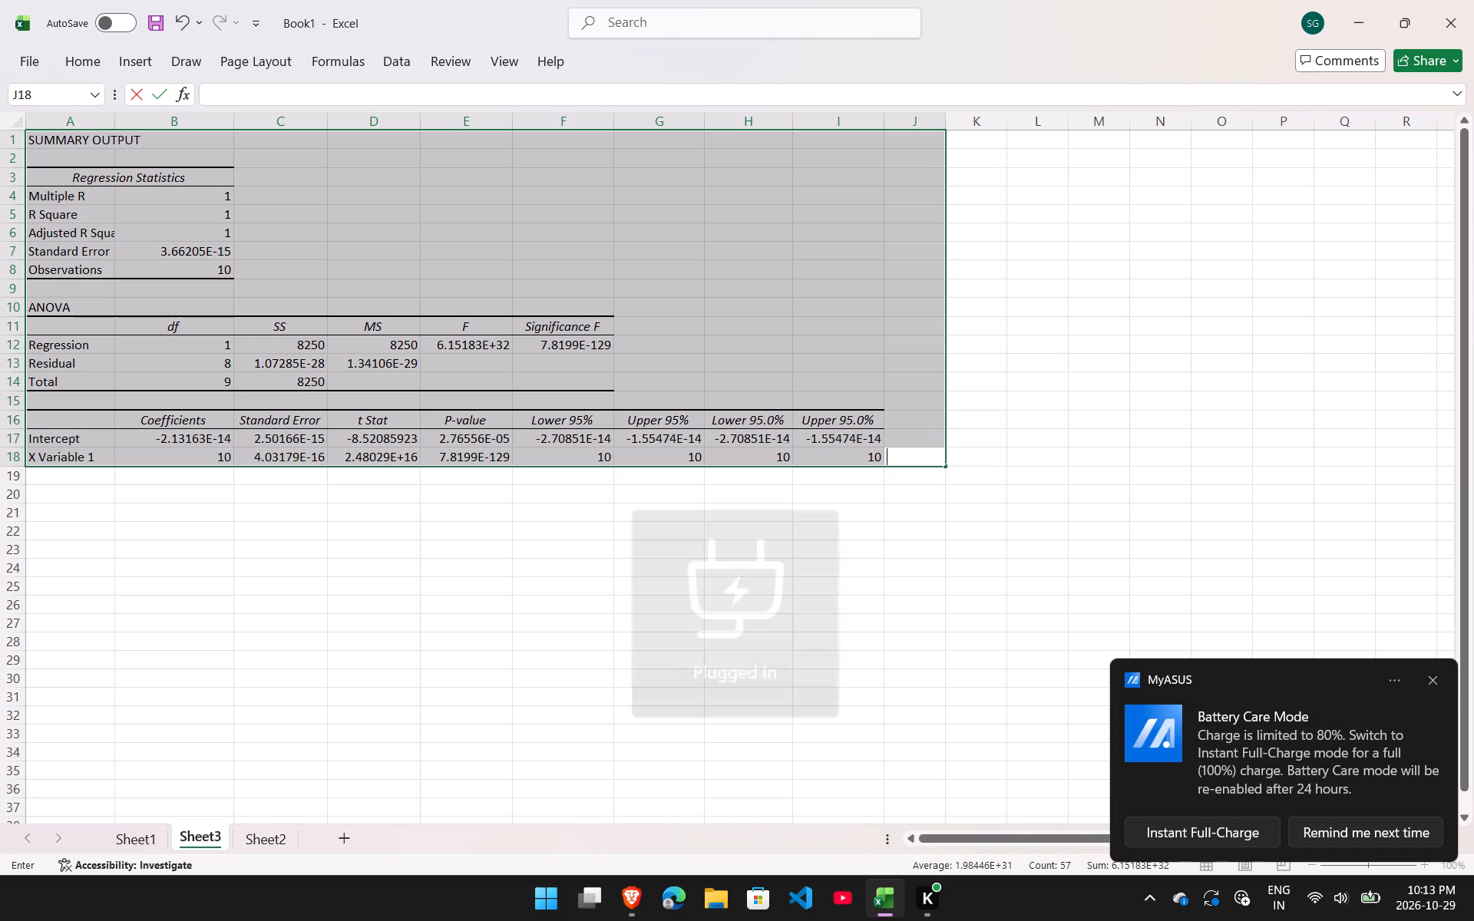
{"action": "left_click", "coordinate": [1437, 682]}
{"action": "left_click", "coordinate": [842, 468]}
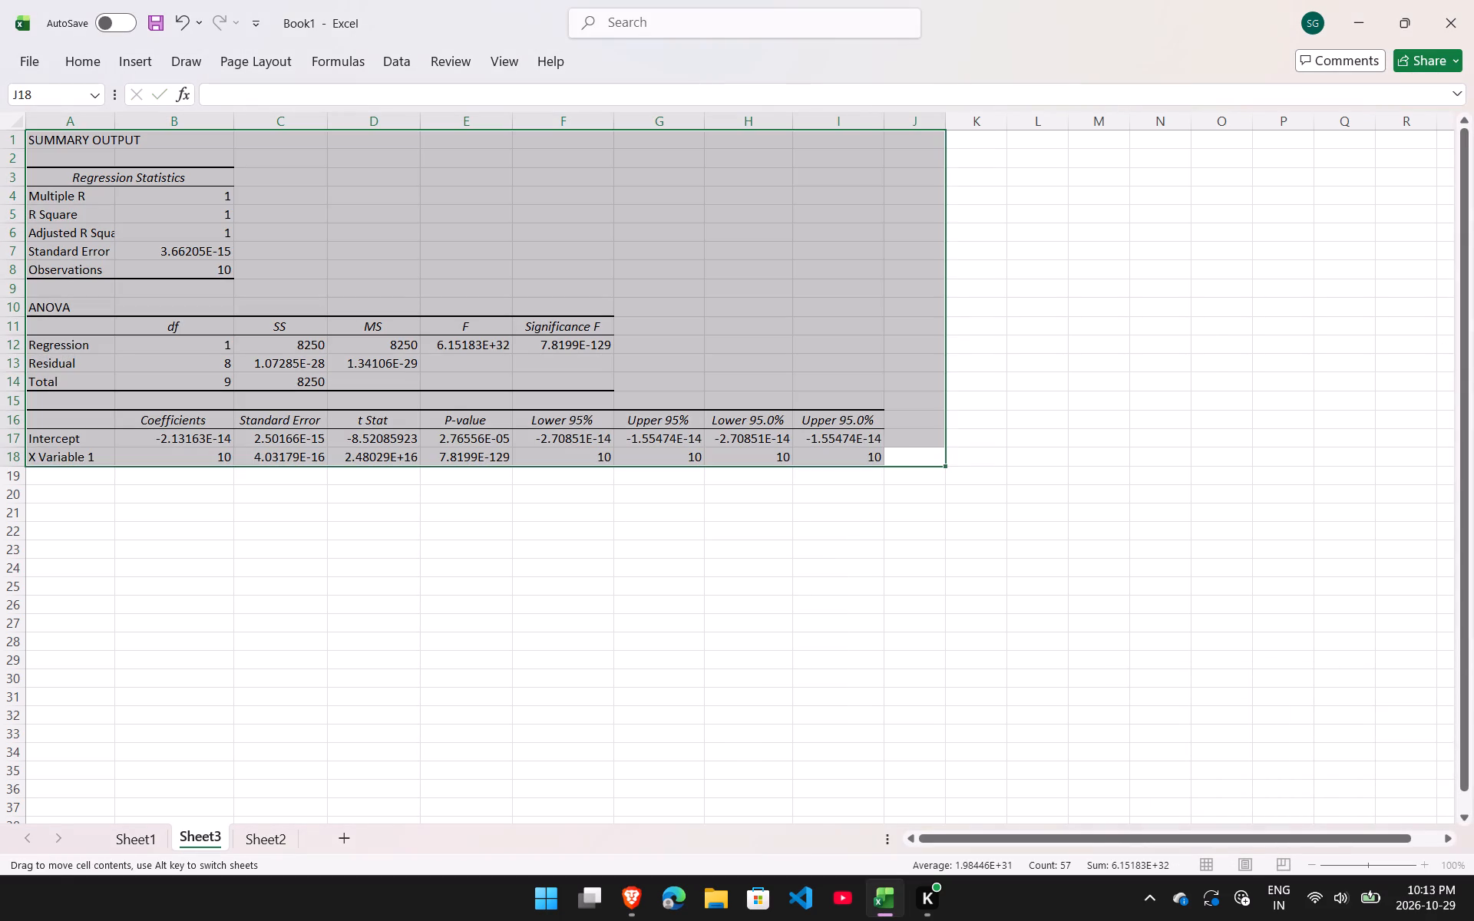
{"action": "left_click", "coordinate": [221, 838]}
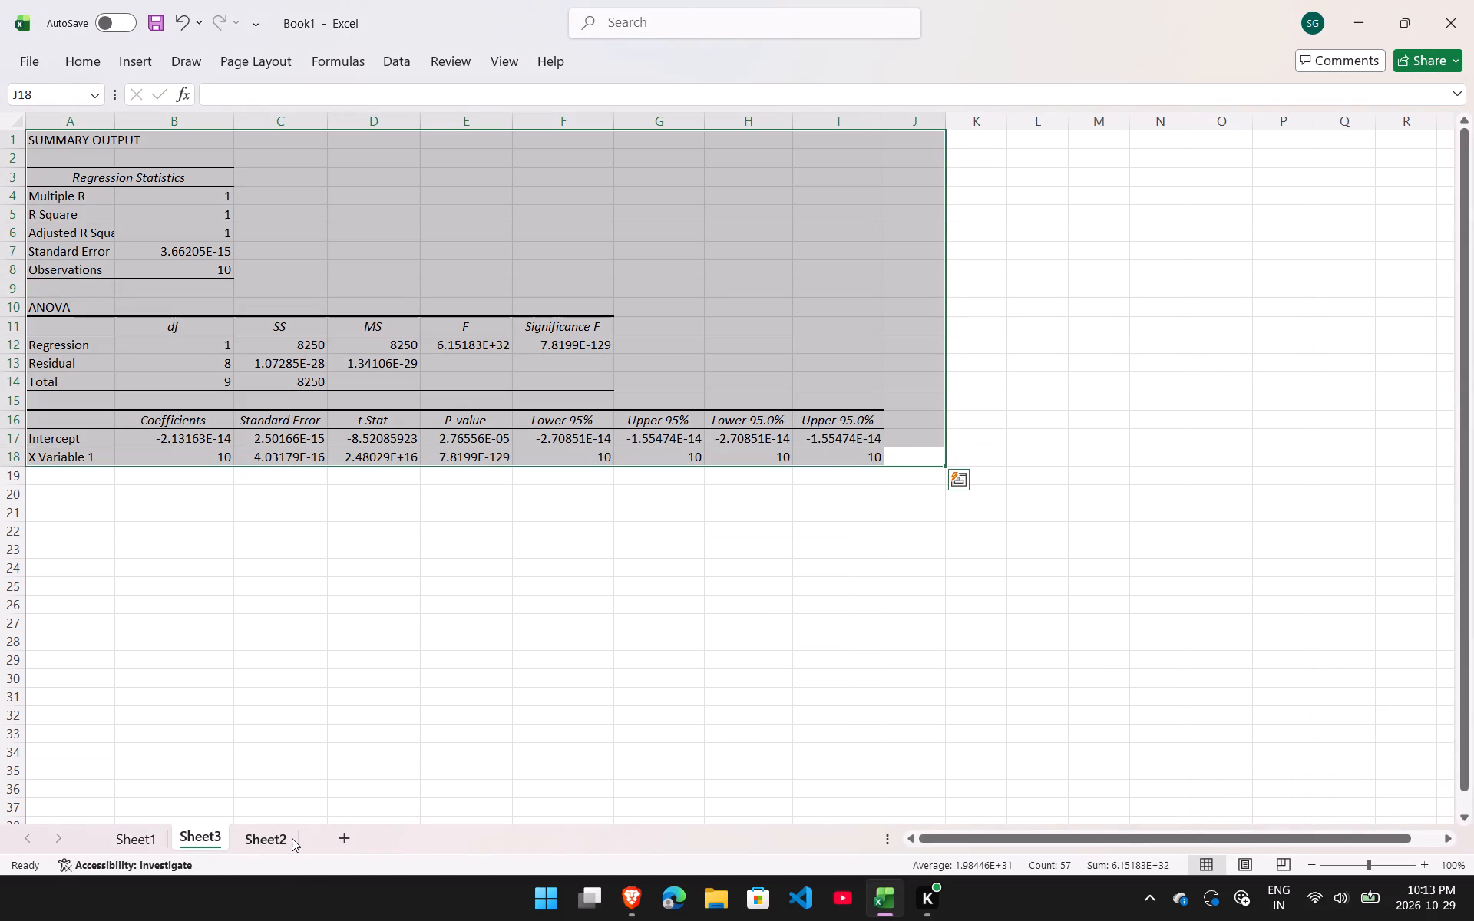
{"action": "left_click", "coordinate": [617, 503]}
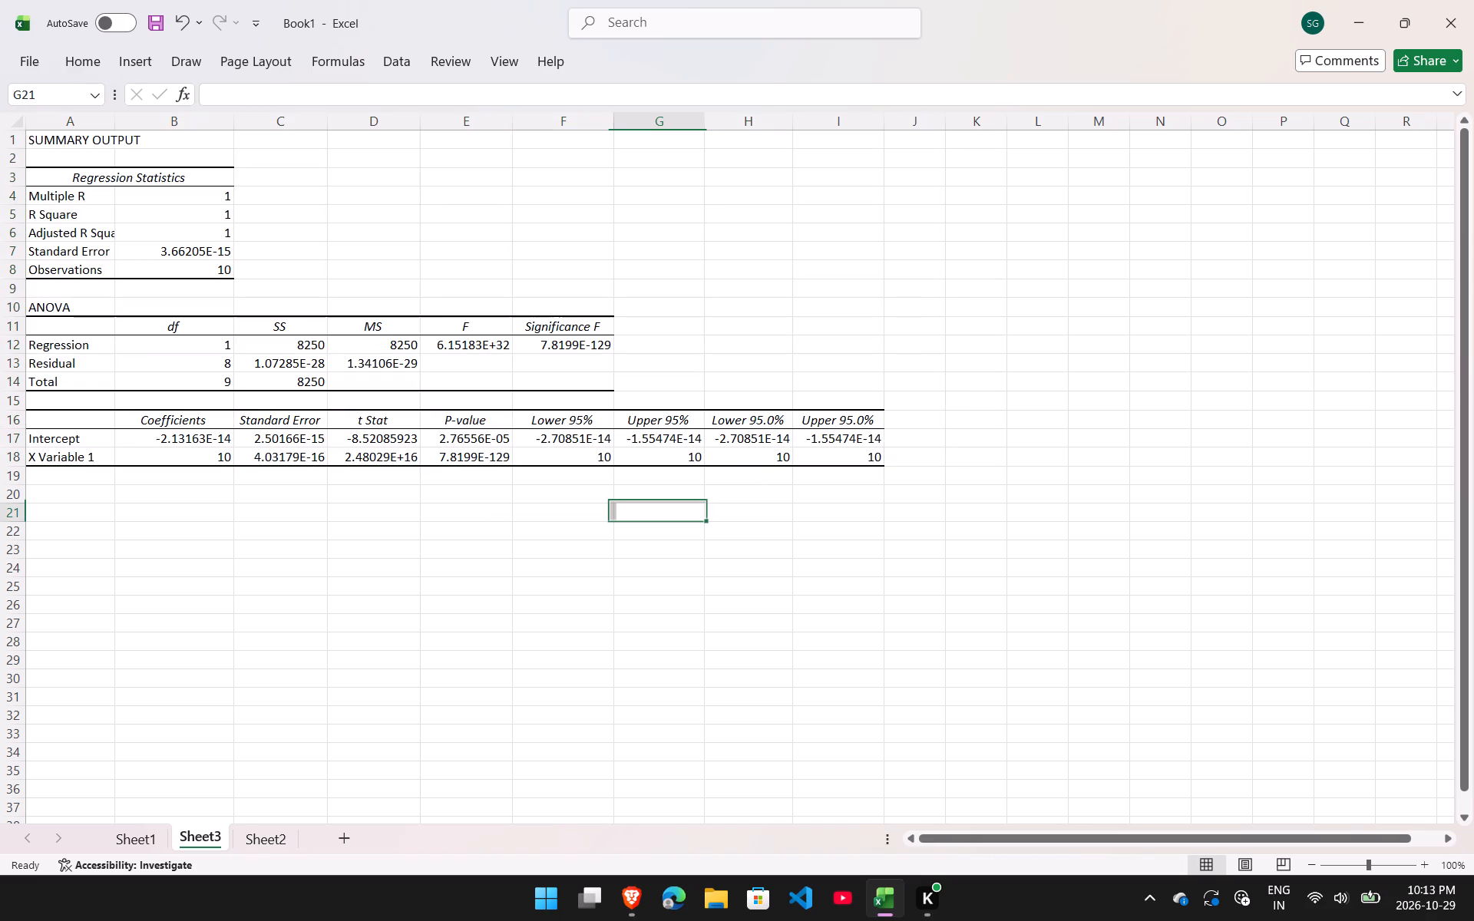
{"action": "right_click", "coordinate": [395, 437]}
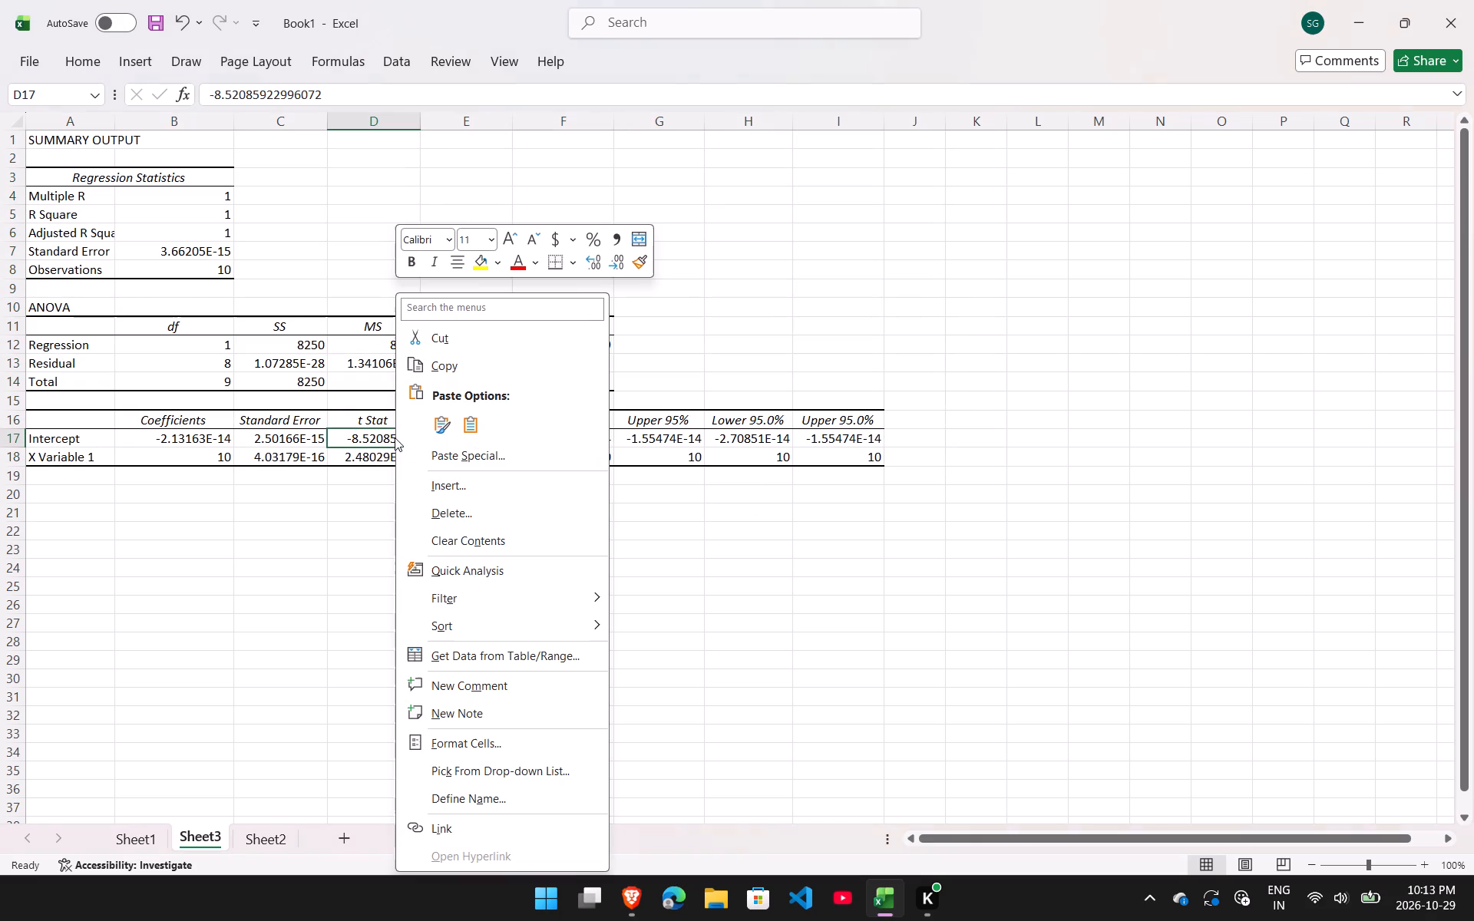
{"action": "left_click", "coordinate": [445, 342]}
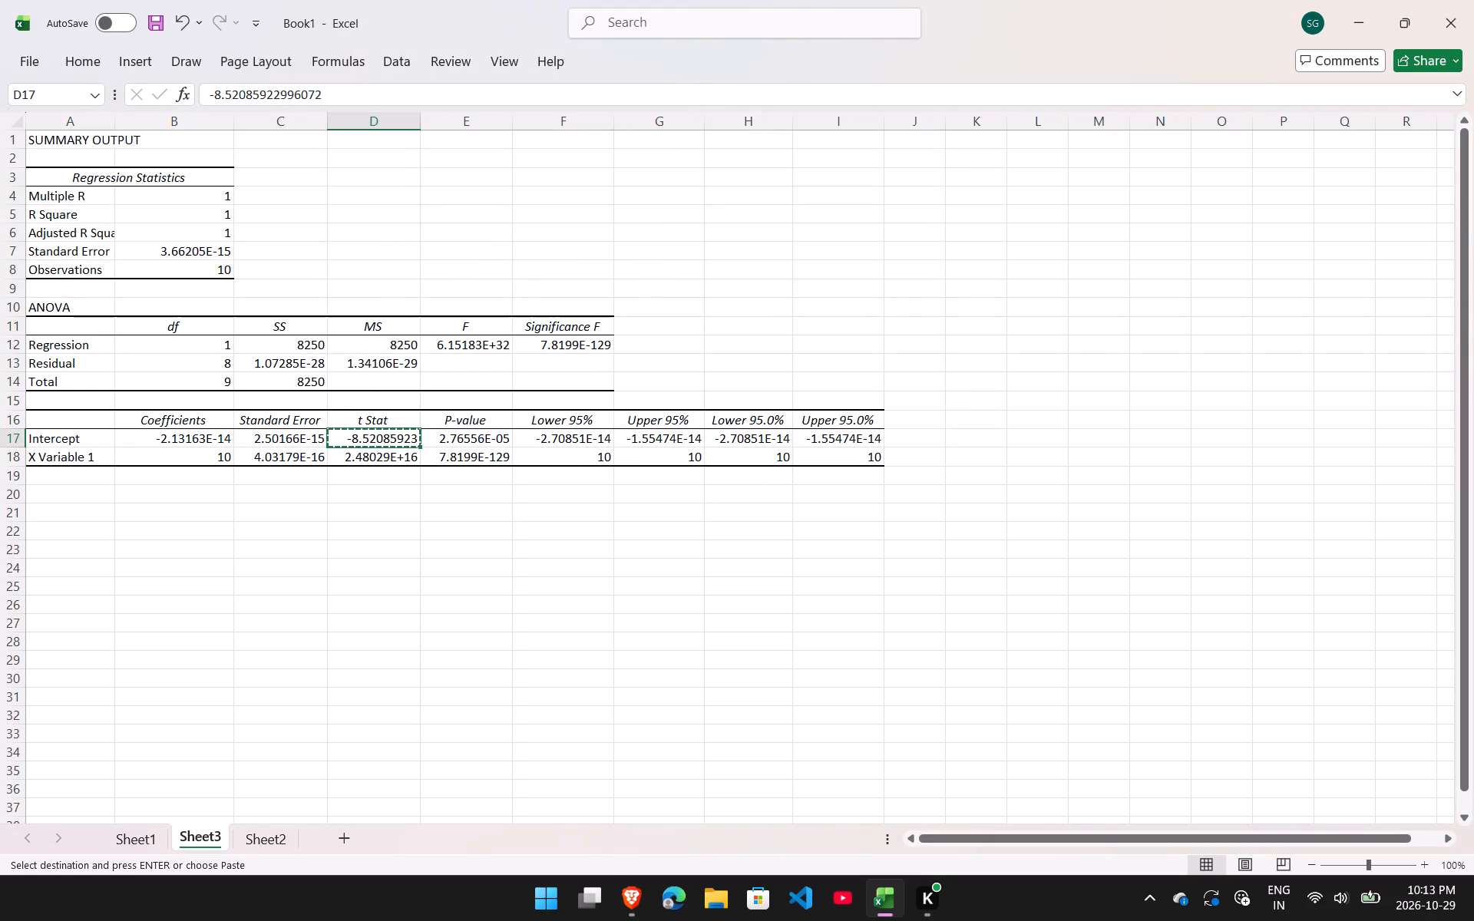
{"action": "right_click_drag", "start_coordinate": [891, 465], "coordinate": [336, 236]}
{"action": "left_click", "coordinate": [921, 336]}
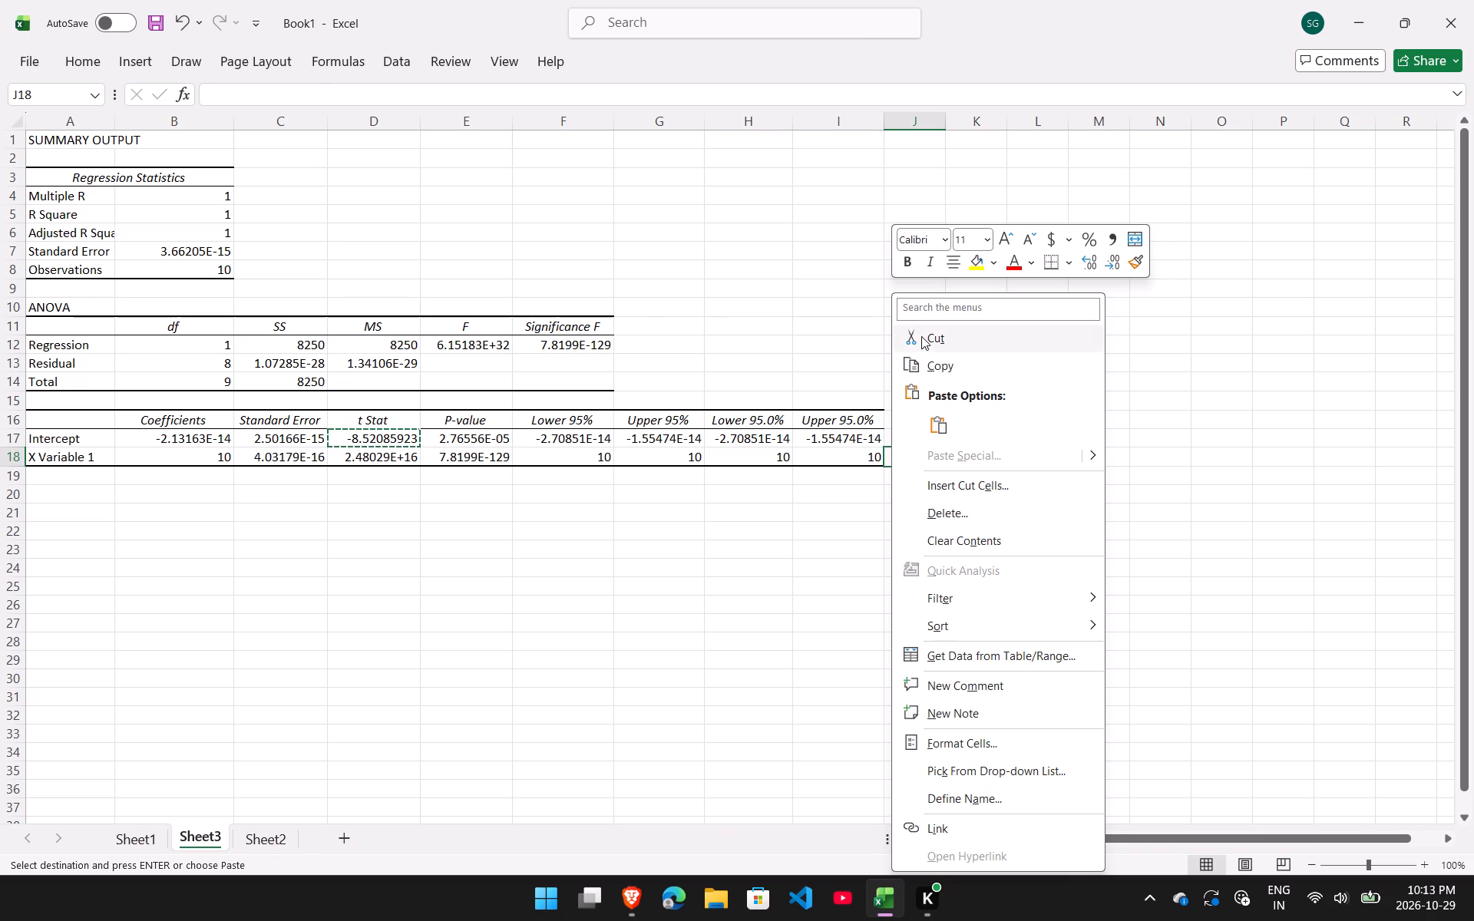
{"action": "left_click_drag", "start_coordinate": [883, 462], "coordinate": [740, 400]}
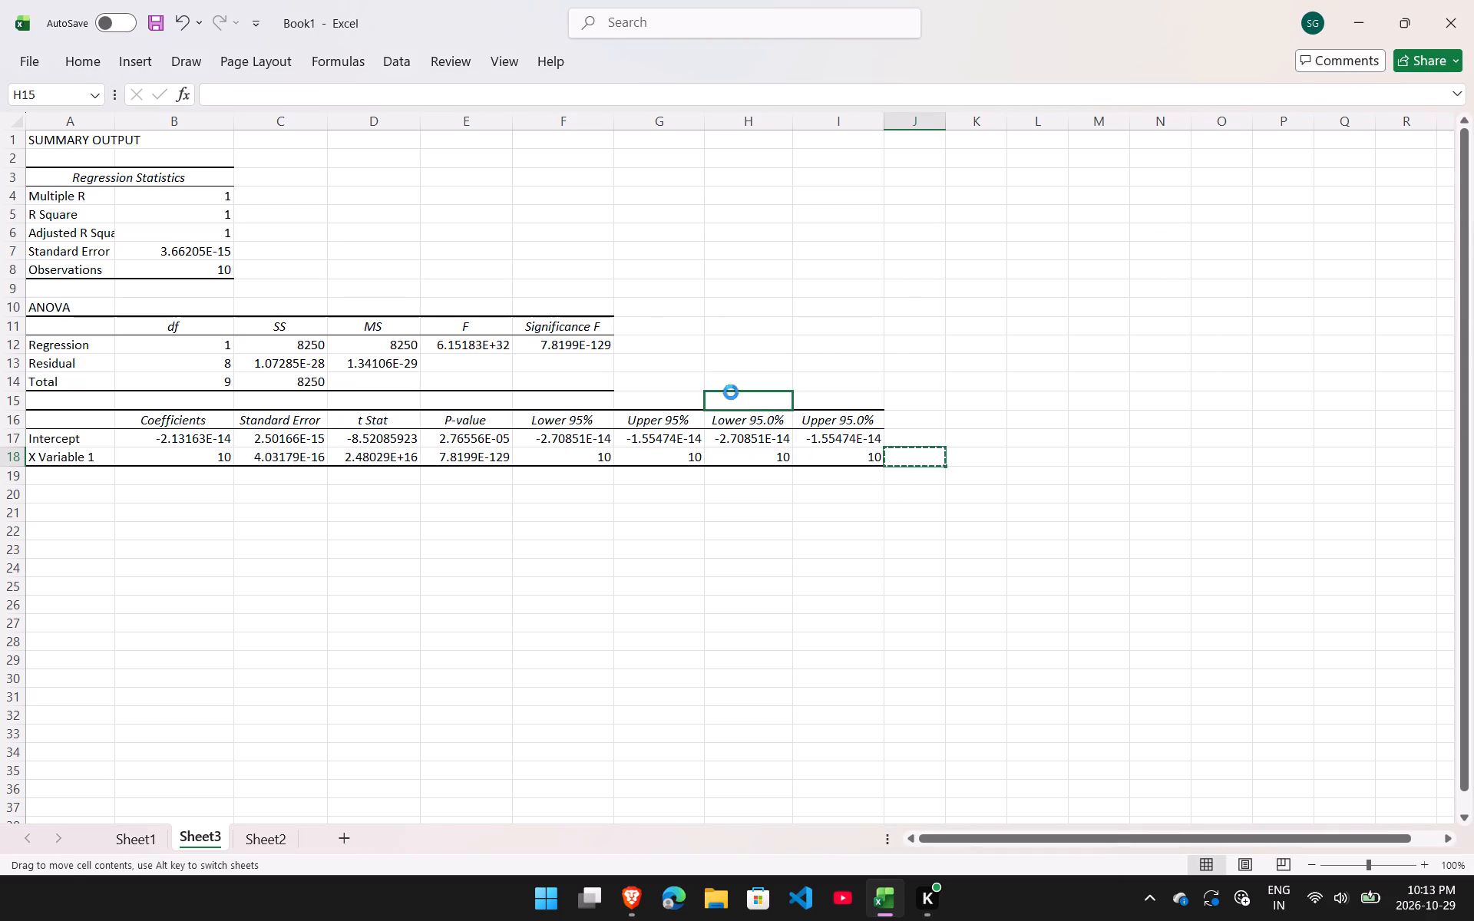
Move the SUMMARY OUTPUT heading from cell A1 to cell E9.
{"action": "left_click", "coordinate": [49, 150]}
{"action": "left_click_drag", "start_coordinate": [49, 150], "coordinate": [240, 253]}
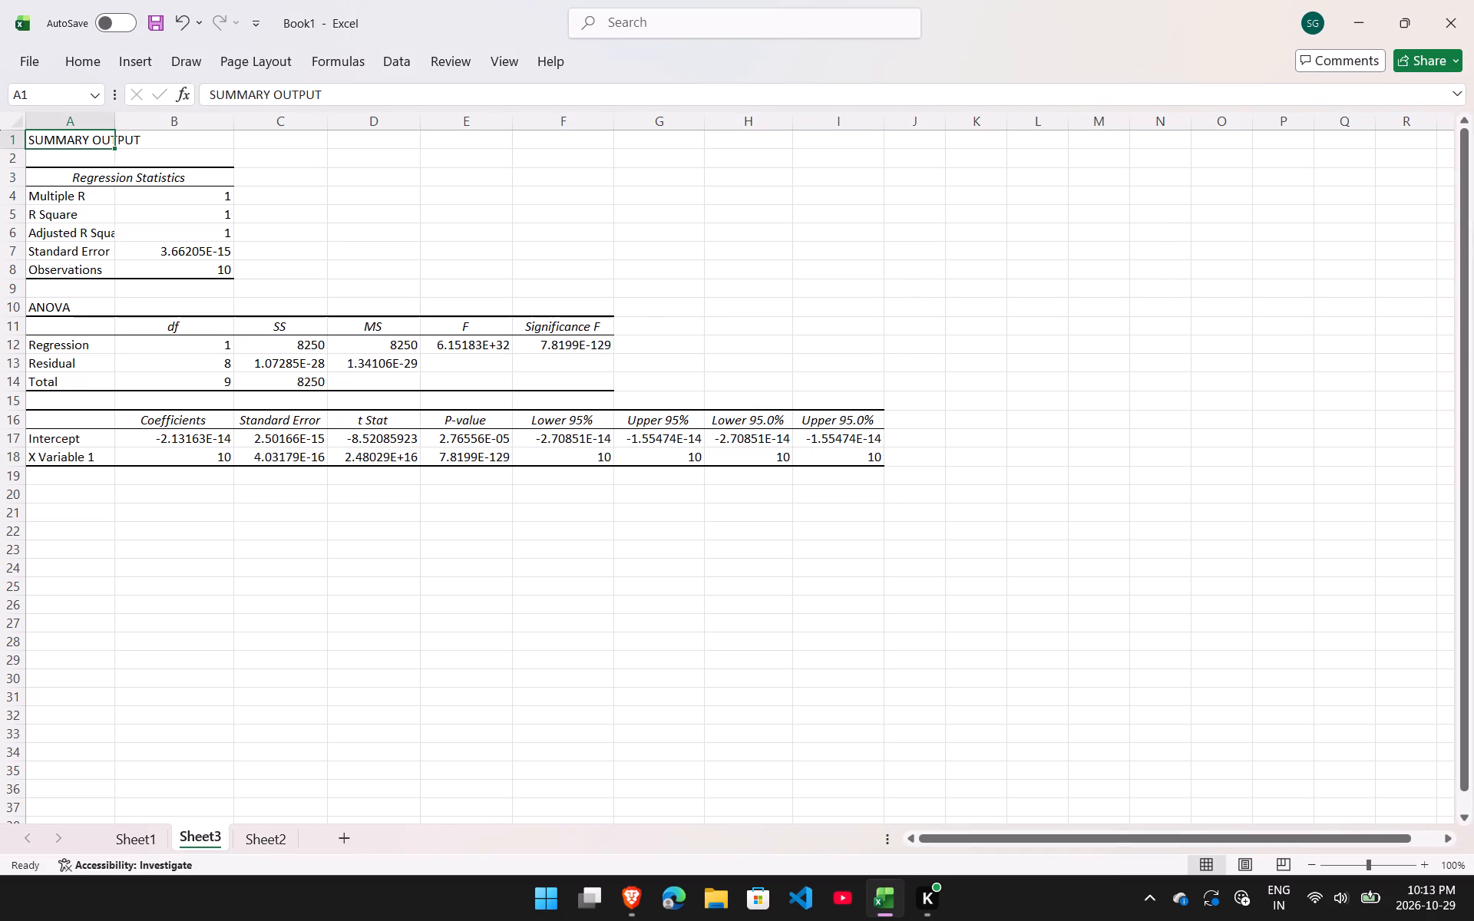
{"action": "left_click_drag", "start_coordinate": [240, 253], "coordinate": [245, 254]}
{"action": "left_click_drag", "start_coordinate": [71, 150], "coordinate": [438, 291]}
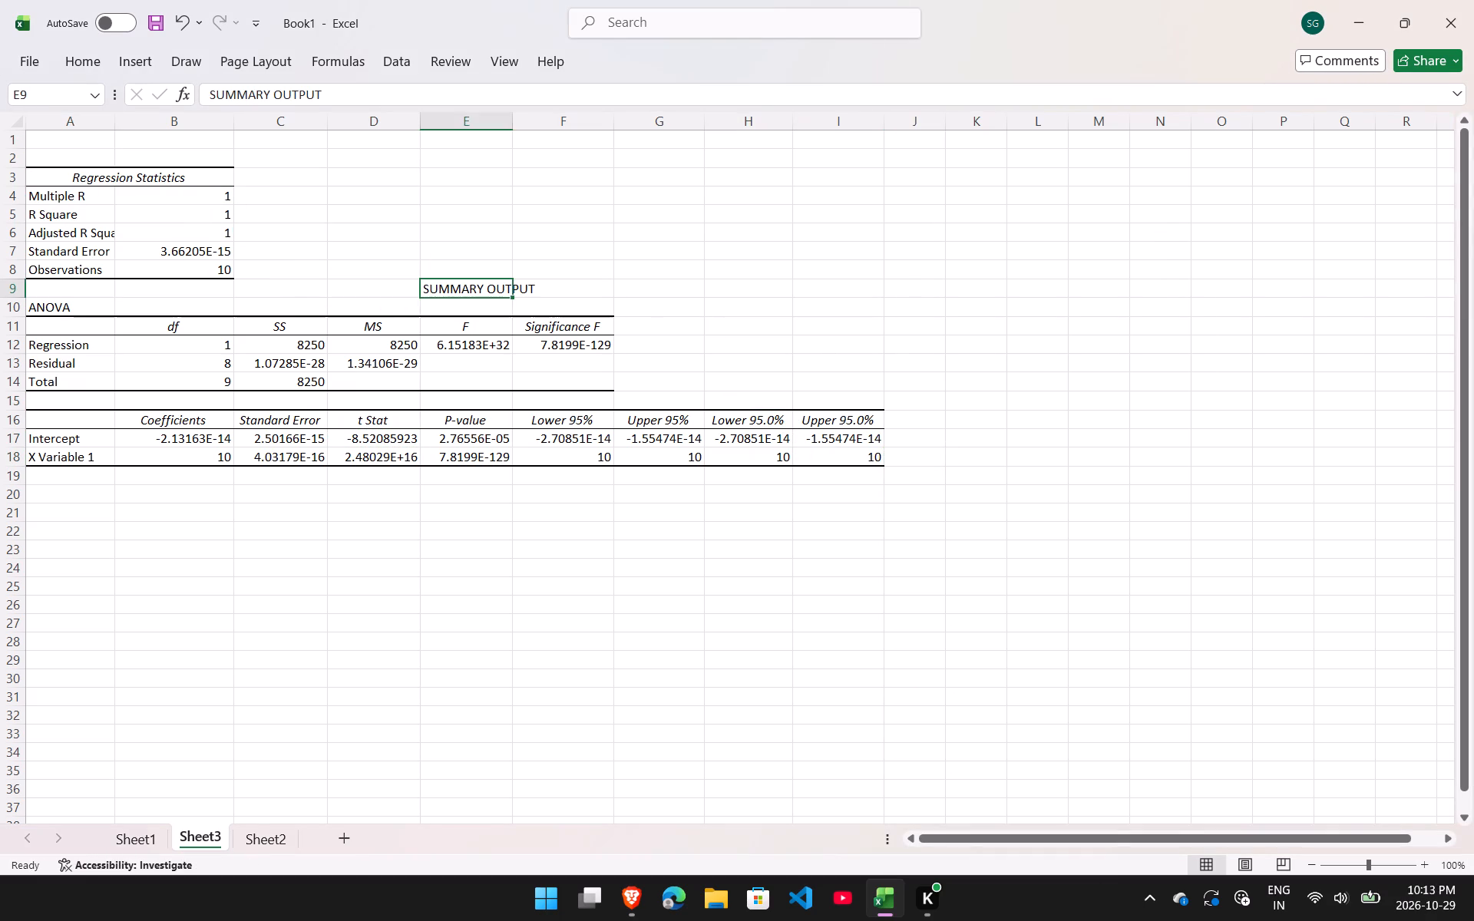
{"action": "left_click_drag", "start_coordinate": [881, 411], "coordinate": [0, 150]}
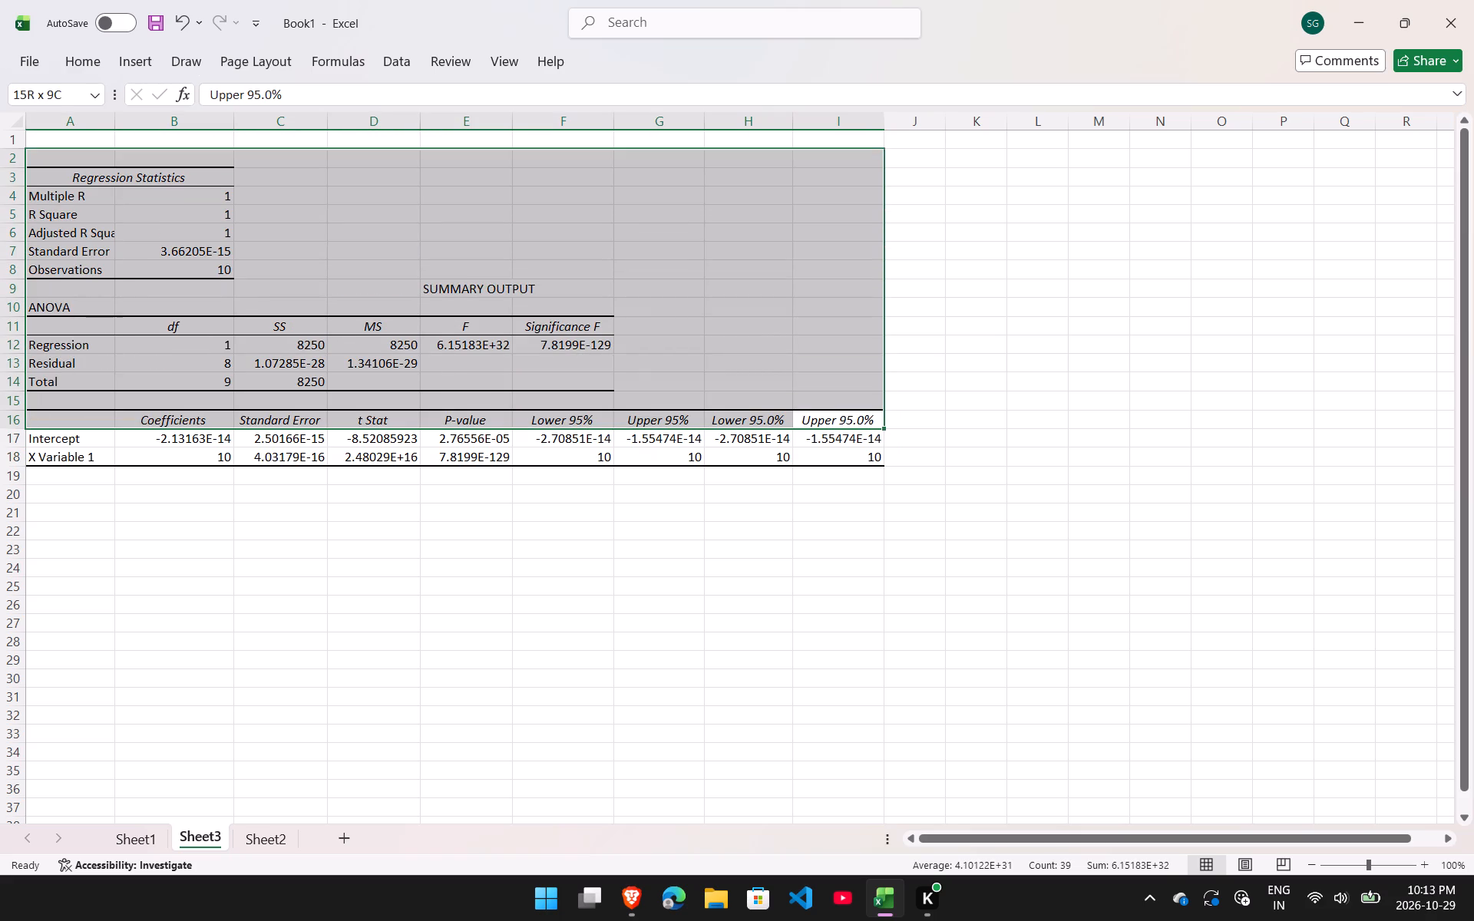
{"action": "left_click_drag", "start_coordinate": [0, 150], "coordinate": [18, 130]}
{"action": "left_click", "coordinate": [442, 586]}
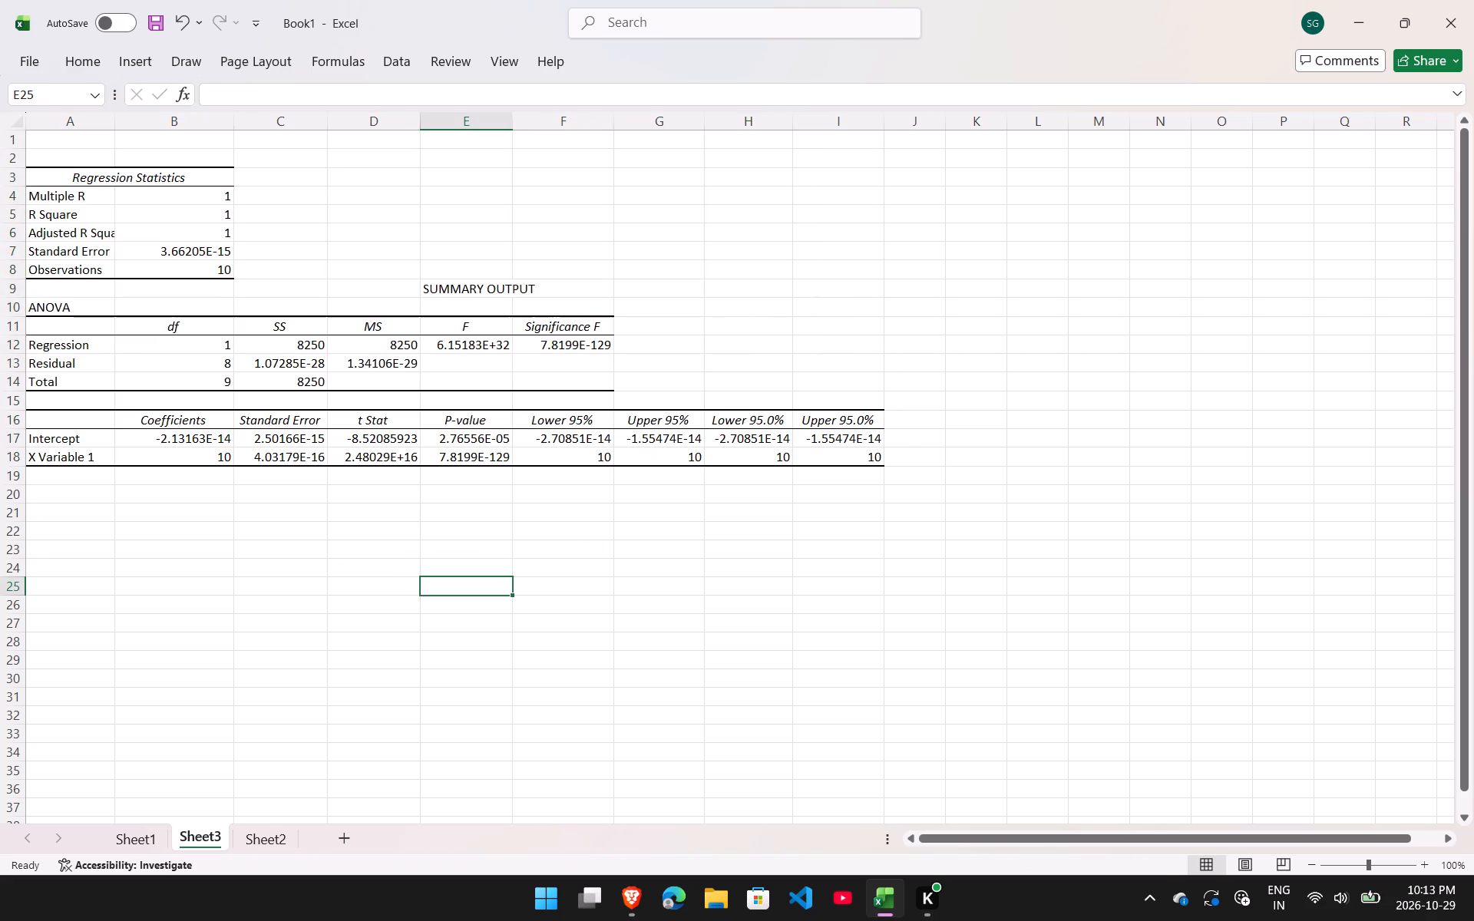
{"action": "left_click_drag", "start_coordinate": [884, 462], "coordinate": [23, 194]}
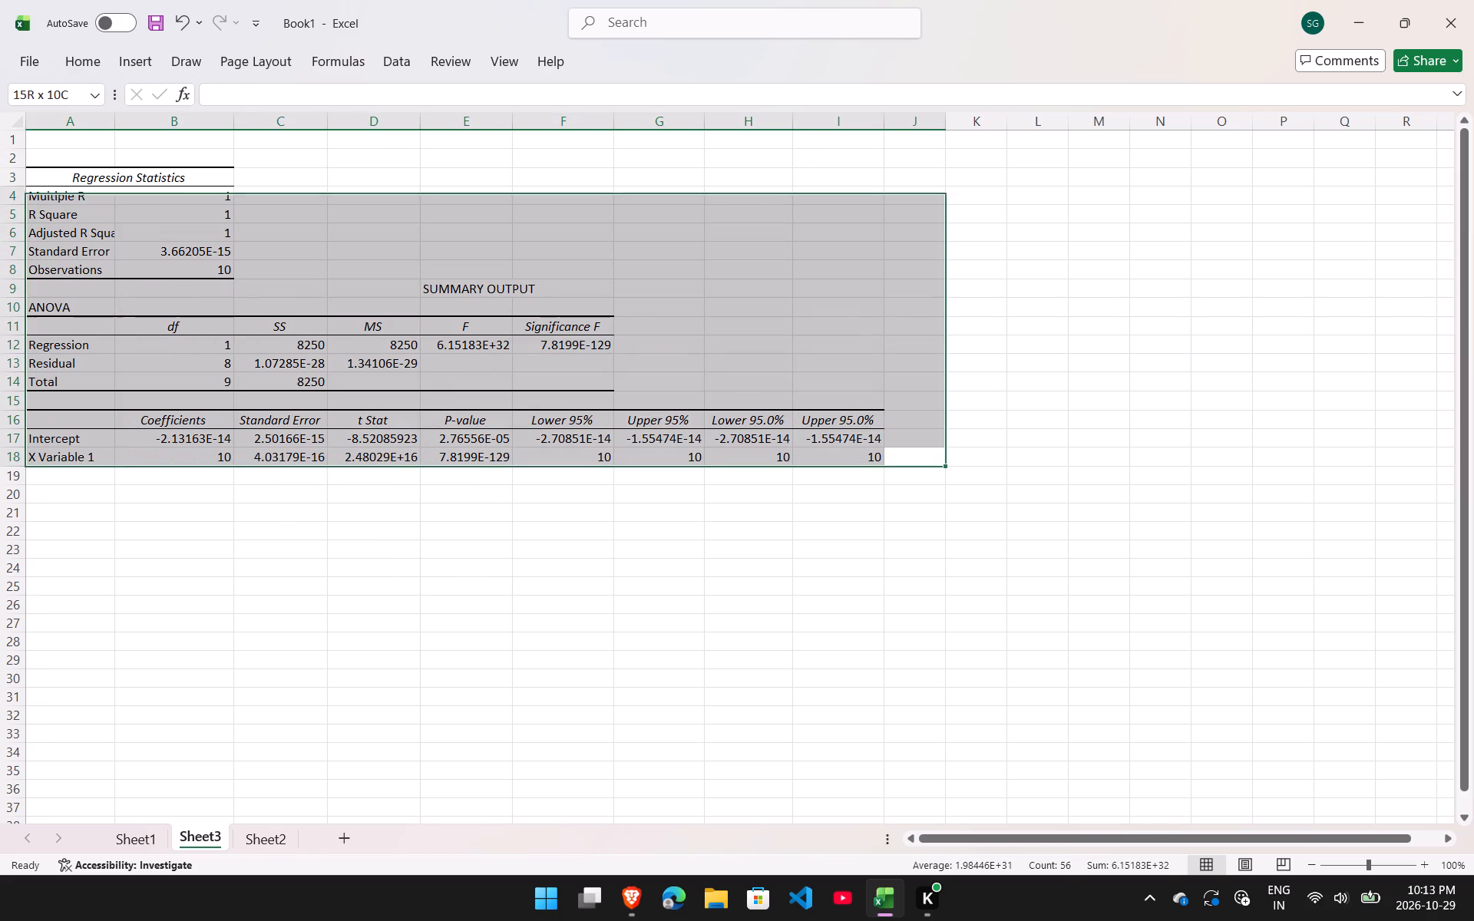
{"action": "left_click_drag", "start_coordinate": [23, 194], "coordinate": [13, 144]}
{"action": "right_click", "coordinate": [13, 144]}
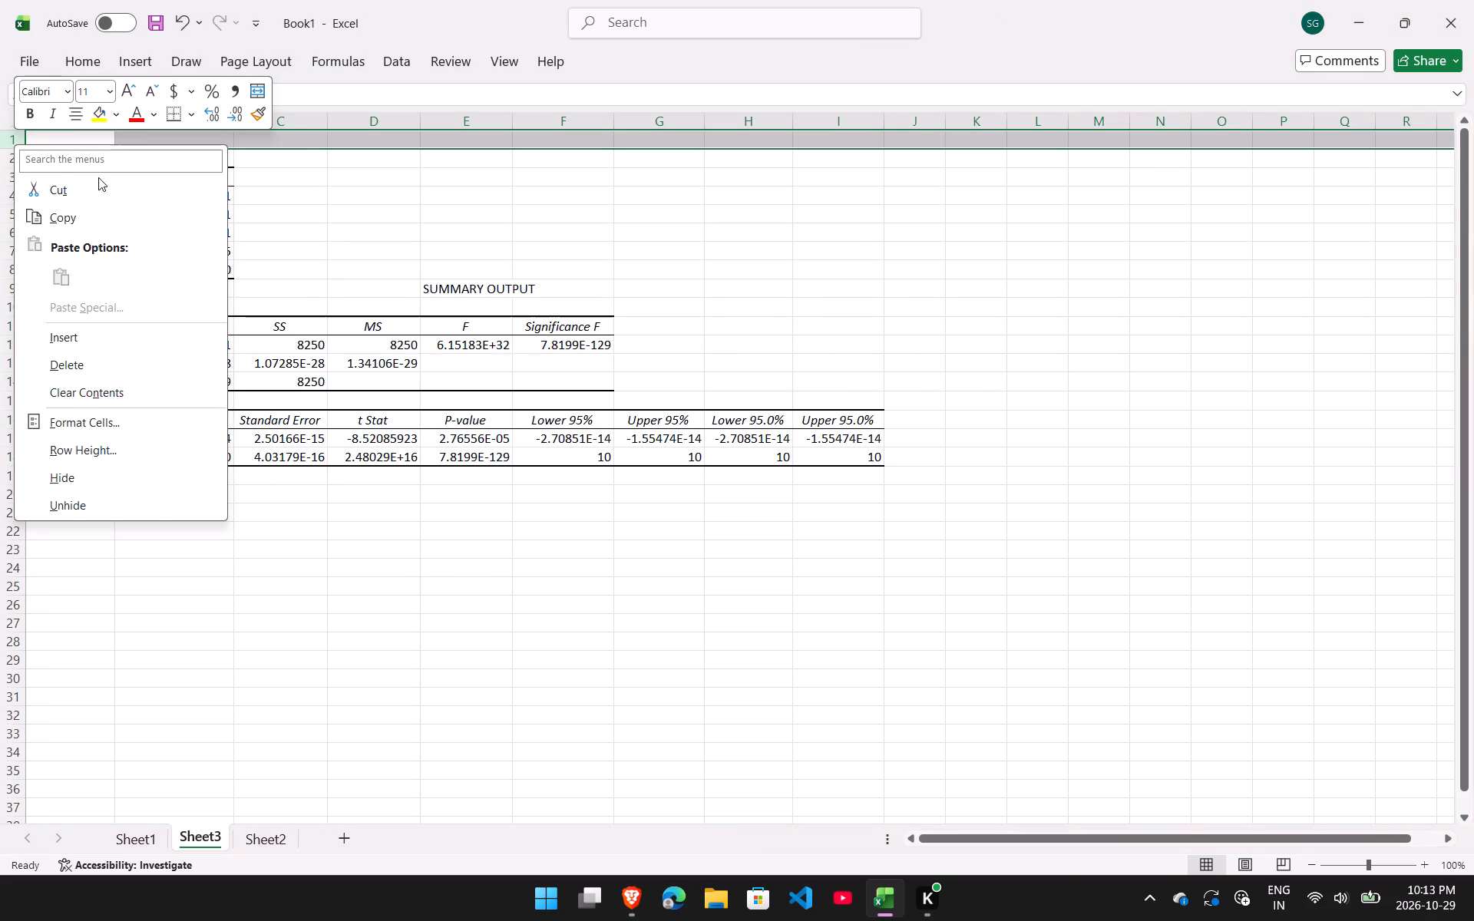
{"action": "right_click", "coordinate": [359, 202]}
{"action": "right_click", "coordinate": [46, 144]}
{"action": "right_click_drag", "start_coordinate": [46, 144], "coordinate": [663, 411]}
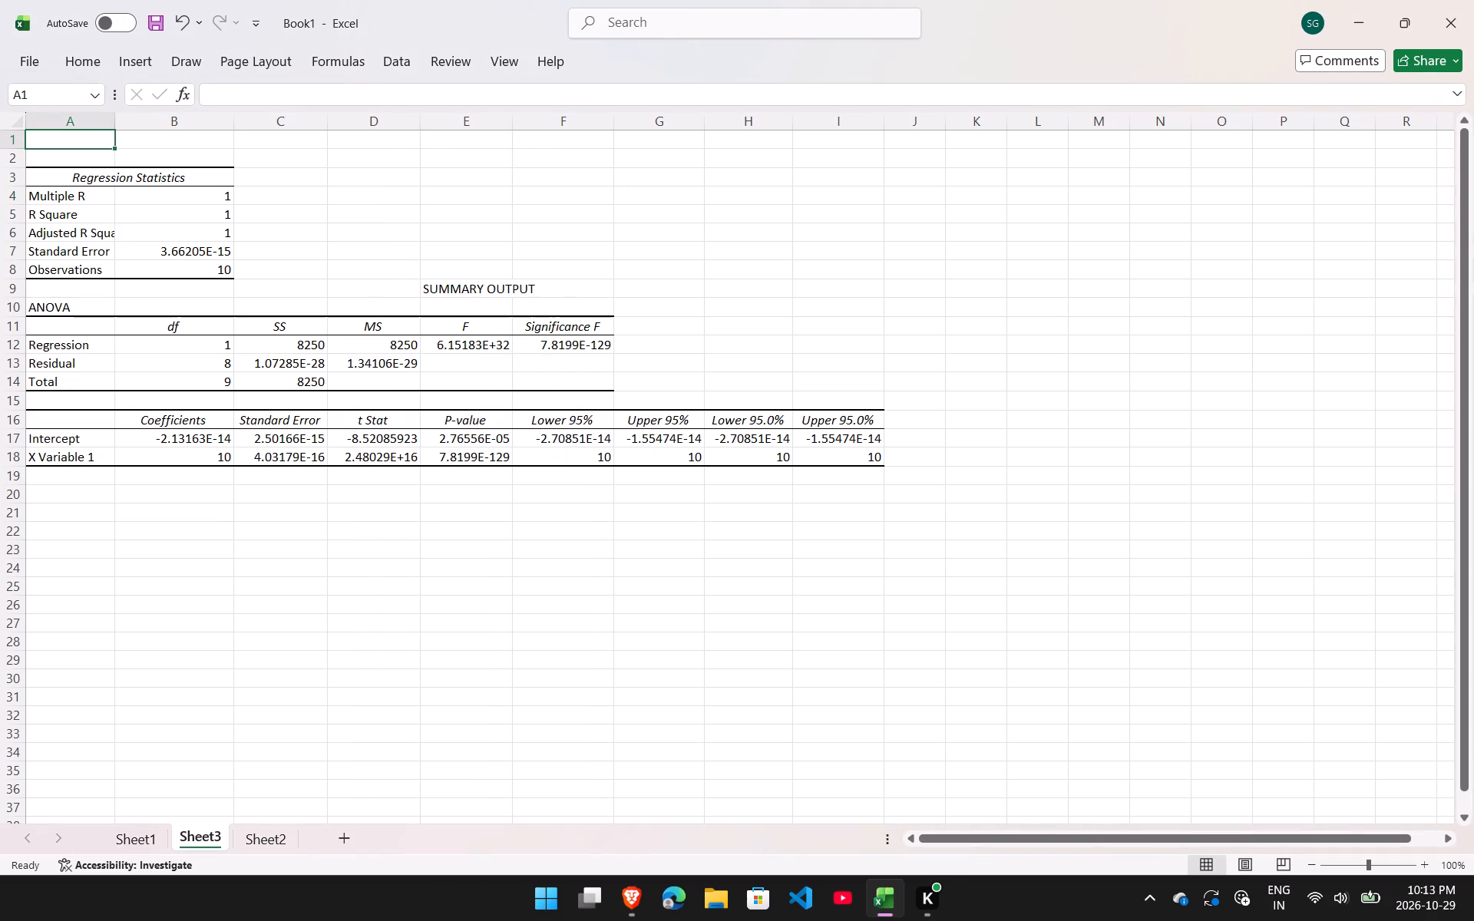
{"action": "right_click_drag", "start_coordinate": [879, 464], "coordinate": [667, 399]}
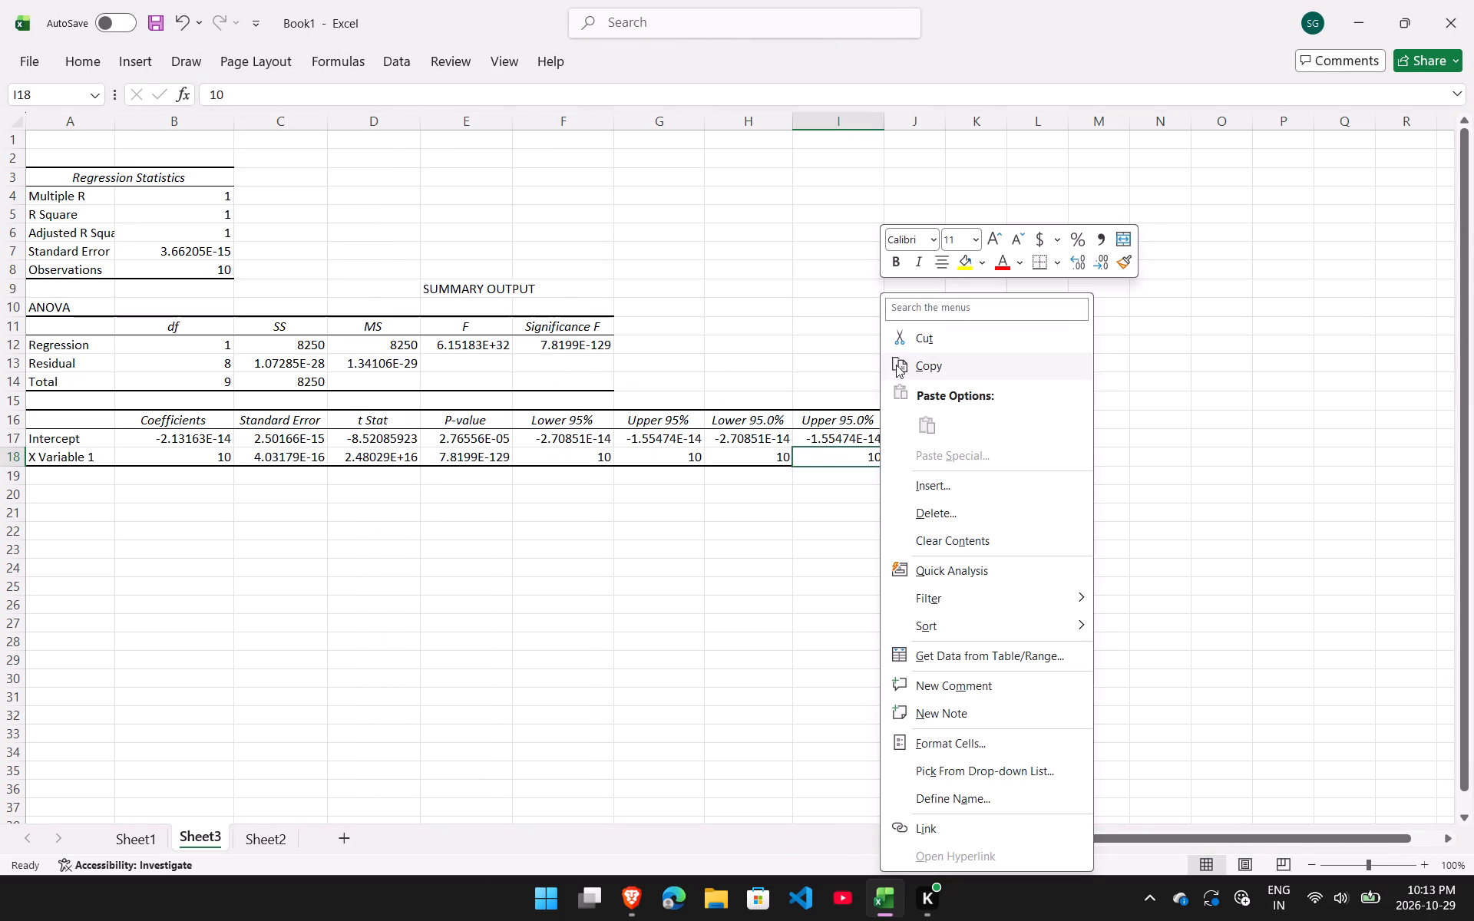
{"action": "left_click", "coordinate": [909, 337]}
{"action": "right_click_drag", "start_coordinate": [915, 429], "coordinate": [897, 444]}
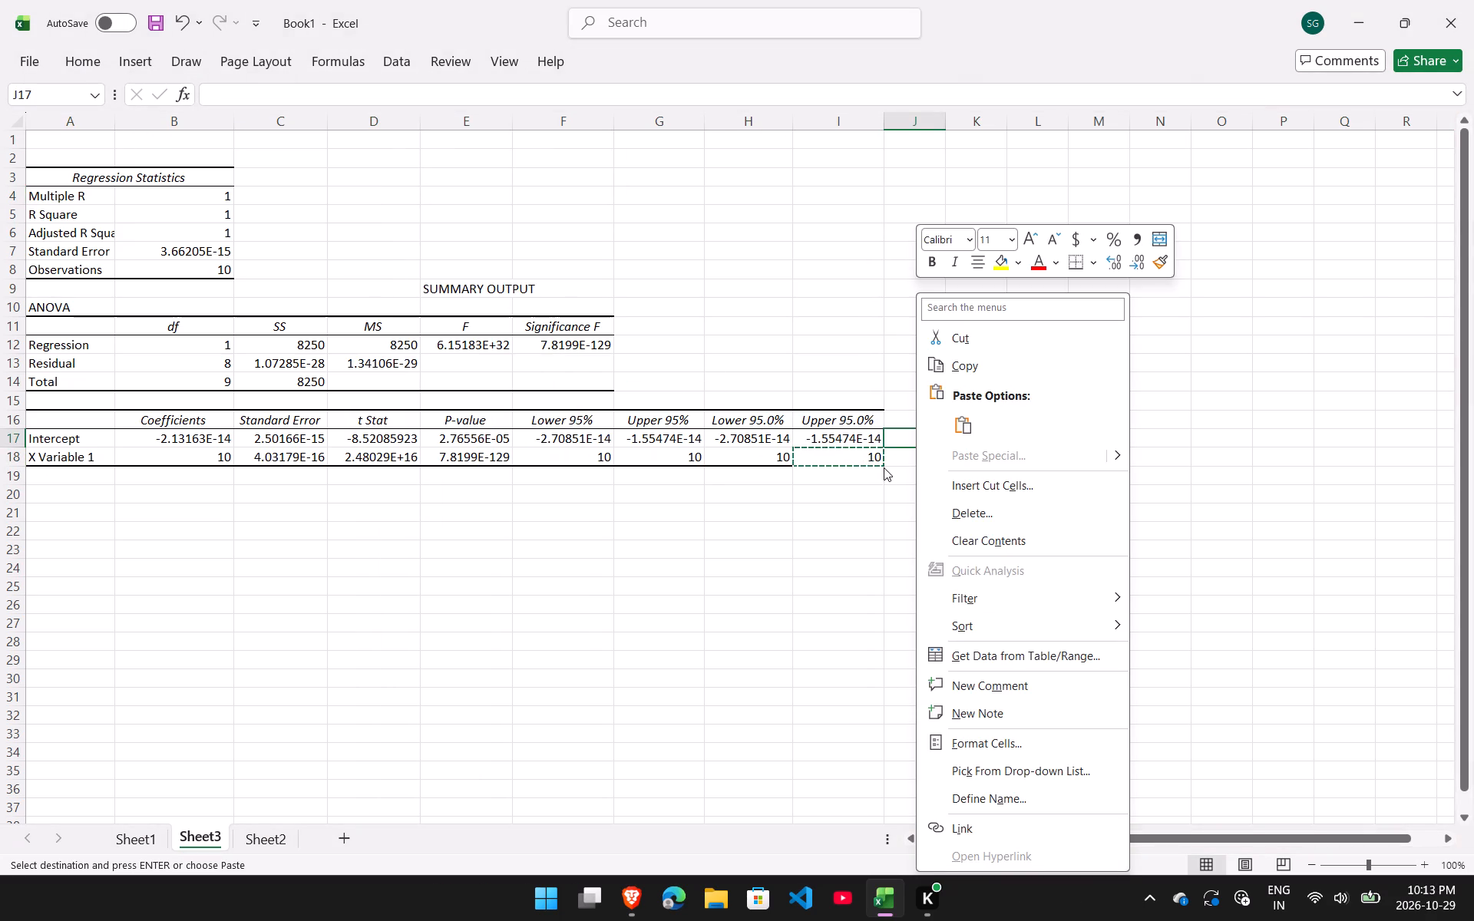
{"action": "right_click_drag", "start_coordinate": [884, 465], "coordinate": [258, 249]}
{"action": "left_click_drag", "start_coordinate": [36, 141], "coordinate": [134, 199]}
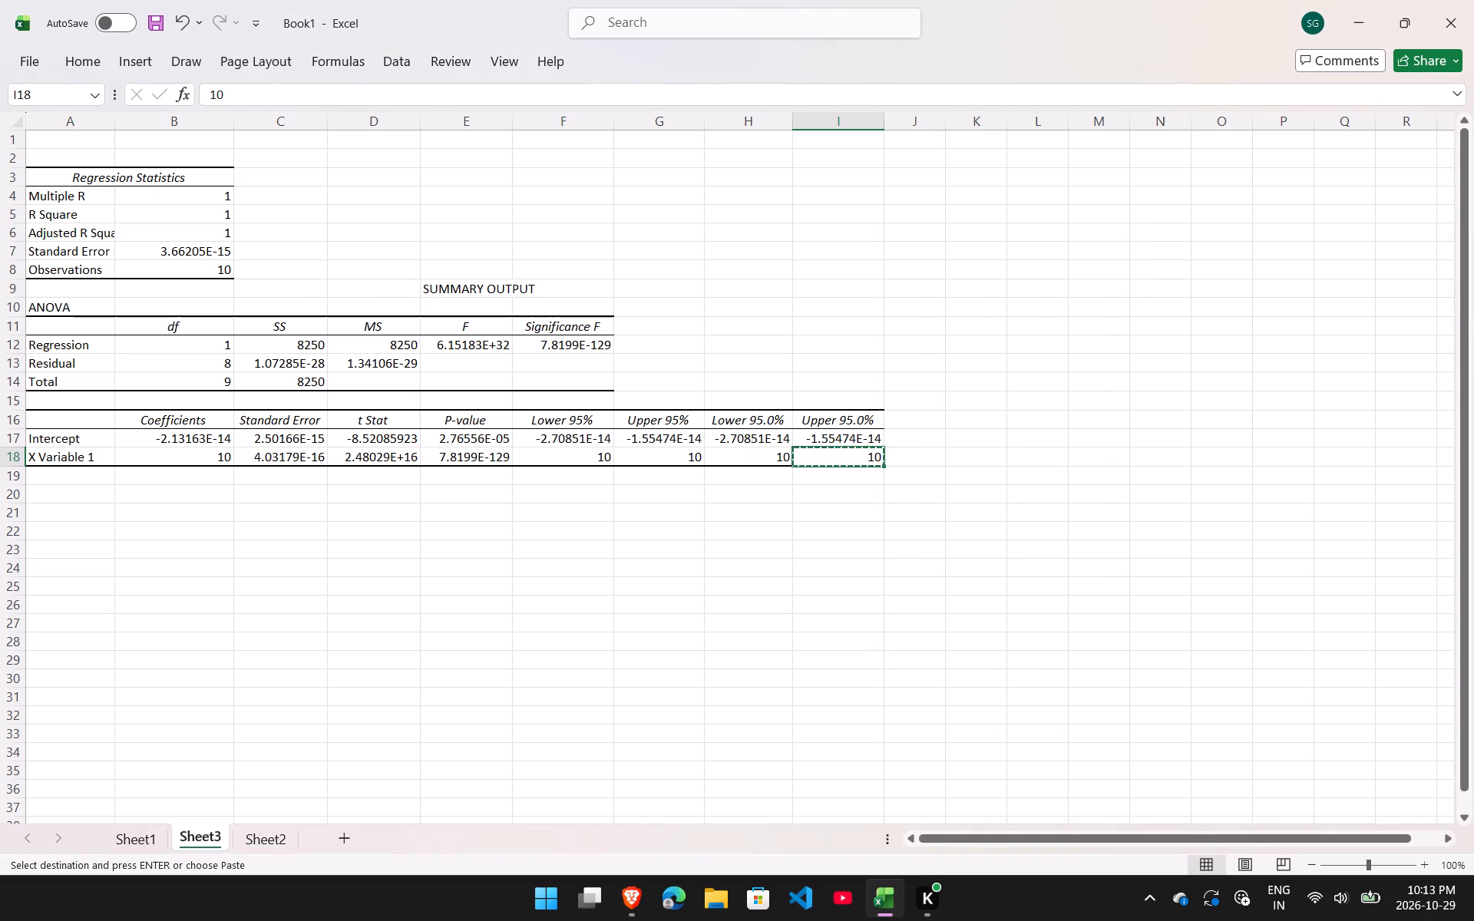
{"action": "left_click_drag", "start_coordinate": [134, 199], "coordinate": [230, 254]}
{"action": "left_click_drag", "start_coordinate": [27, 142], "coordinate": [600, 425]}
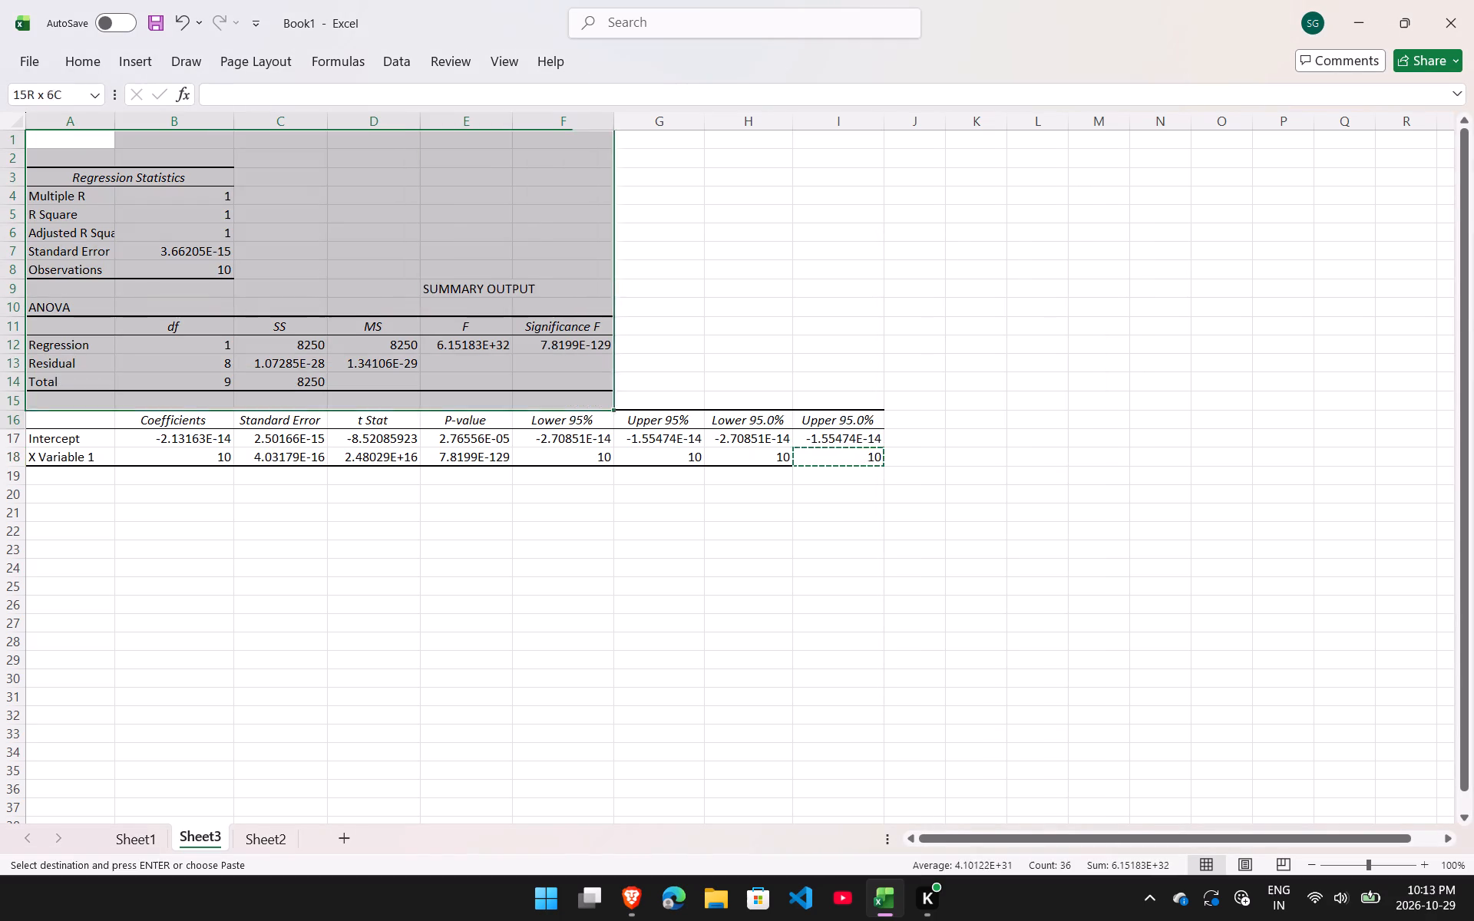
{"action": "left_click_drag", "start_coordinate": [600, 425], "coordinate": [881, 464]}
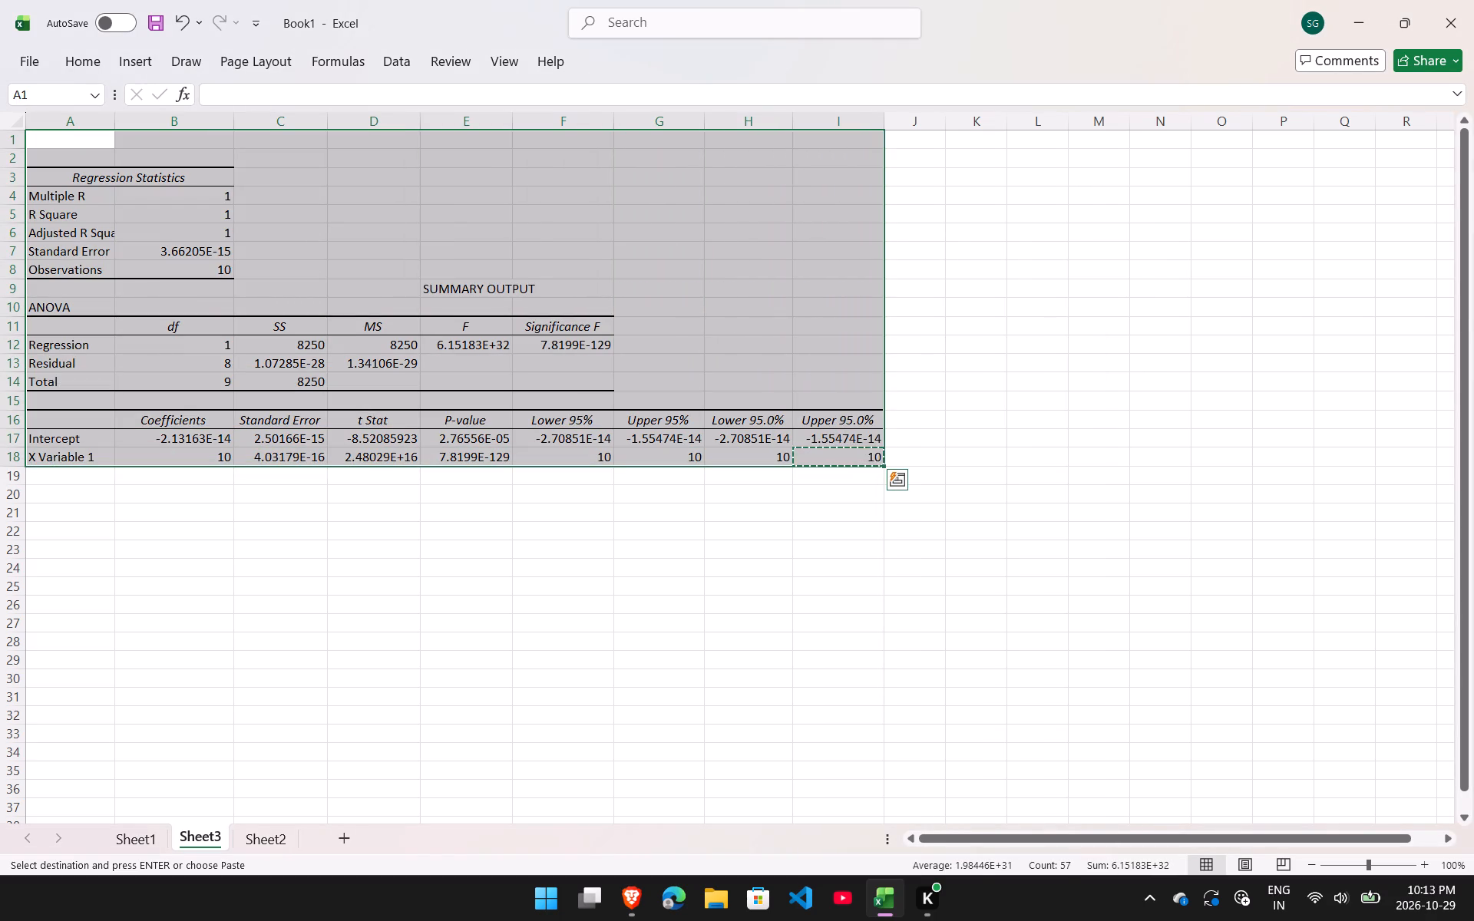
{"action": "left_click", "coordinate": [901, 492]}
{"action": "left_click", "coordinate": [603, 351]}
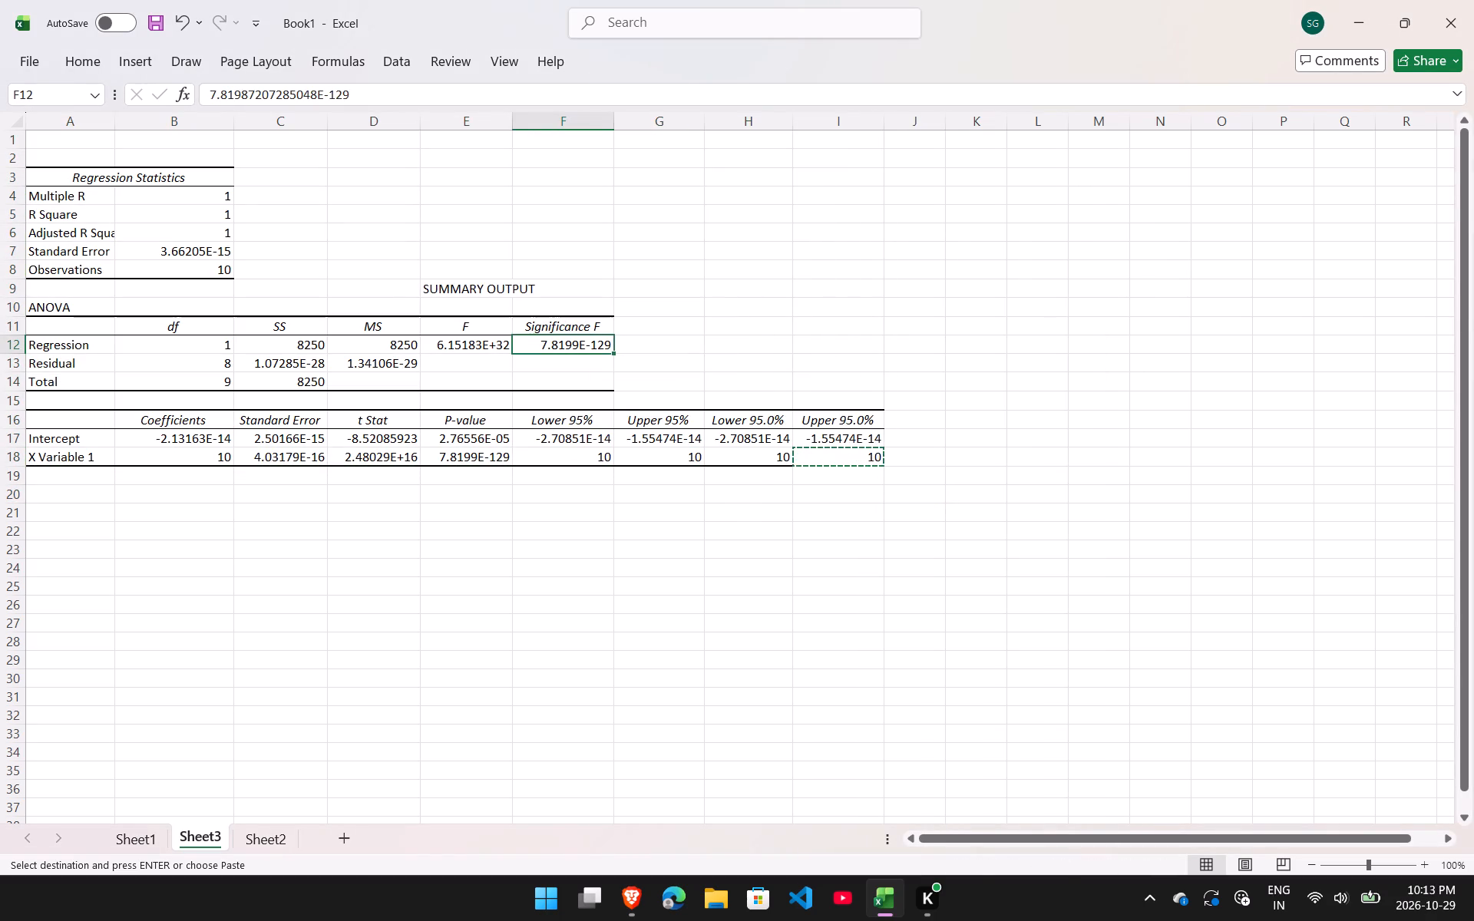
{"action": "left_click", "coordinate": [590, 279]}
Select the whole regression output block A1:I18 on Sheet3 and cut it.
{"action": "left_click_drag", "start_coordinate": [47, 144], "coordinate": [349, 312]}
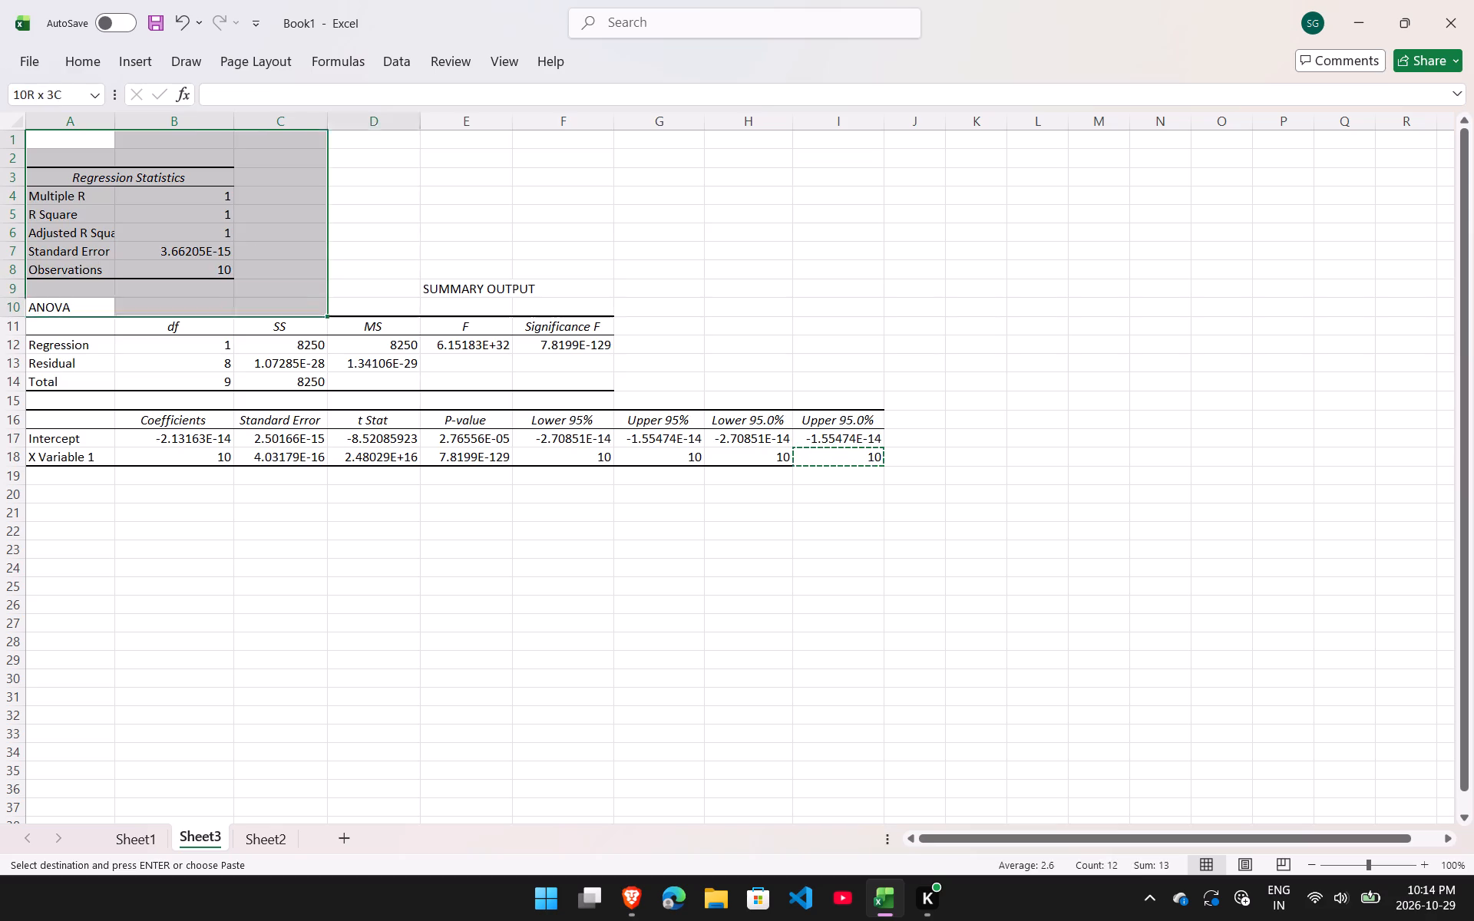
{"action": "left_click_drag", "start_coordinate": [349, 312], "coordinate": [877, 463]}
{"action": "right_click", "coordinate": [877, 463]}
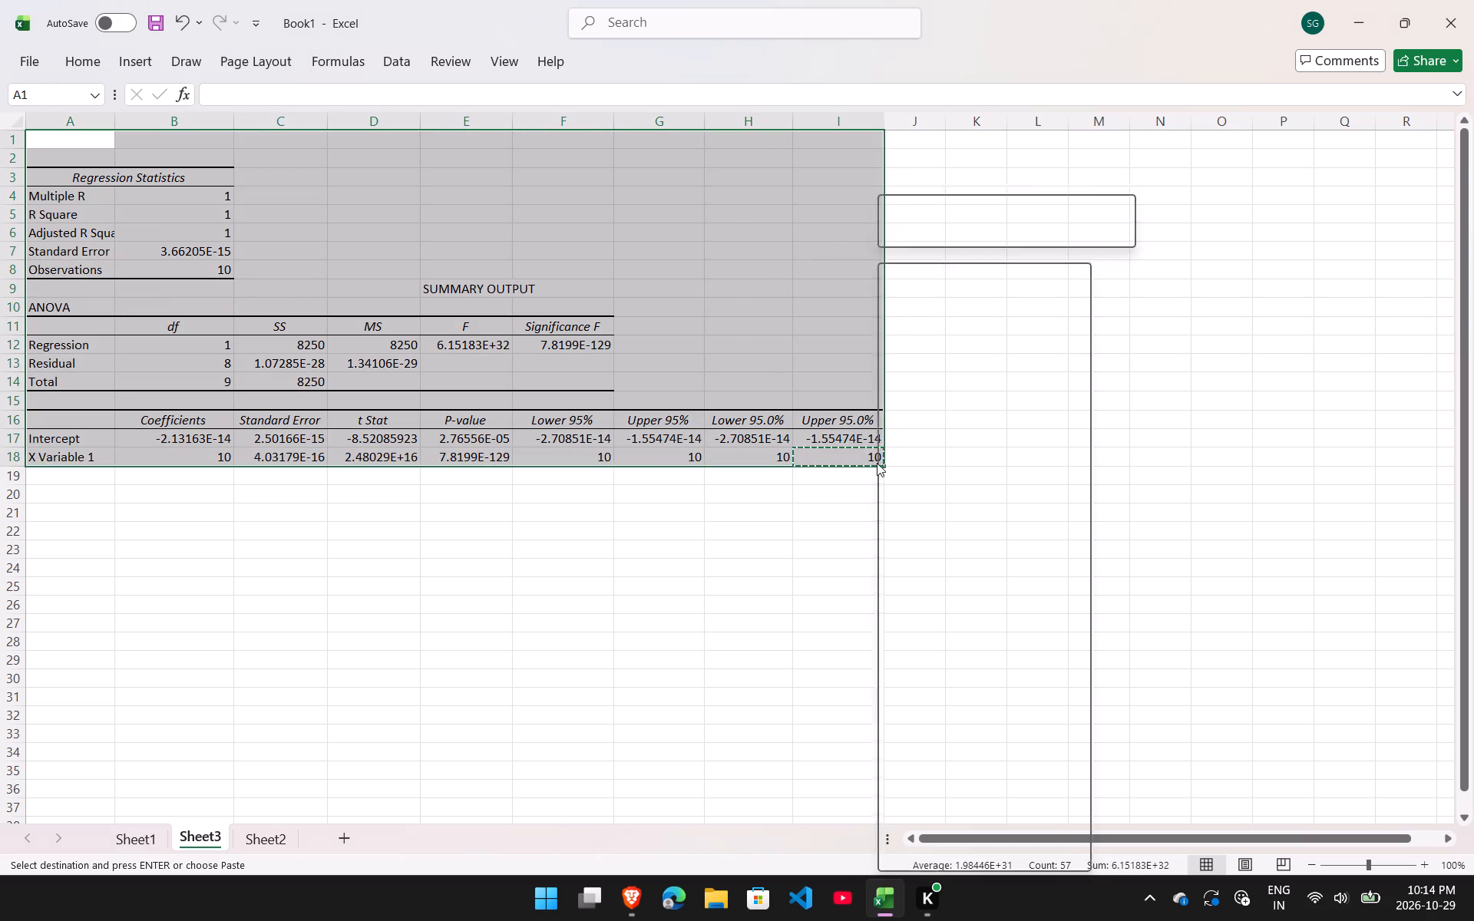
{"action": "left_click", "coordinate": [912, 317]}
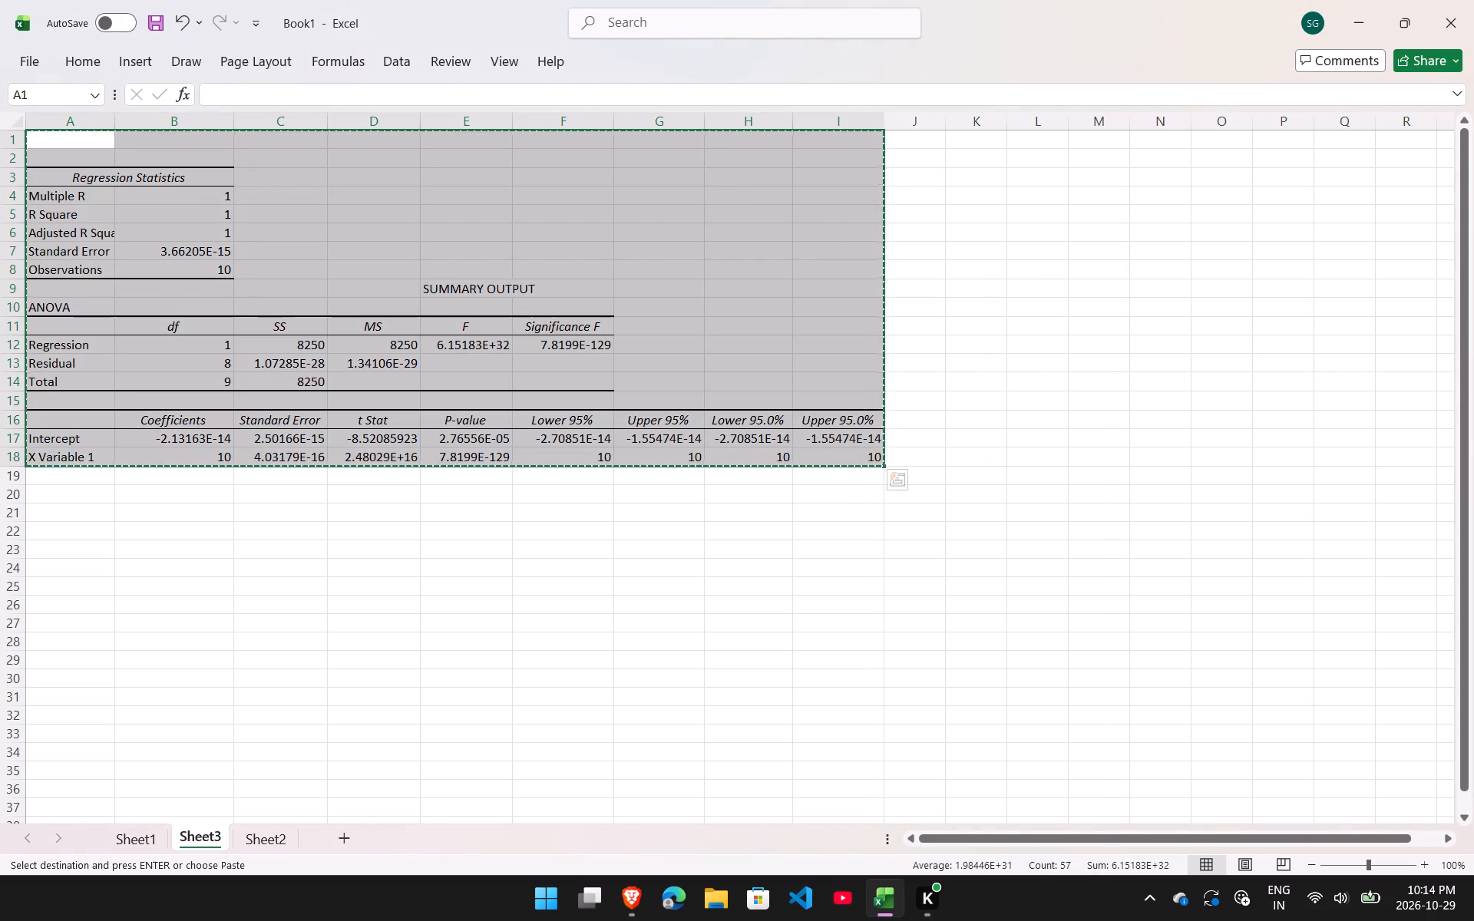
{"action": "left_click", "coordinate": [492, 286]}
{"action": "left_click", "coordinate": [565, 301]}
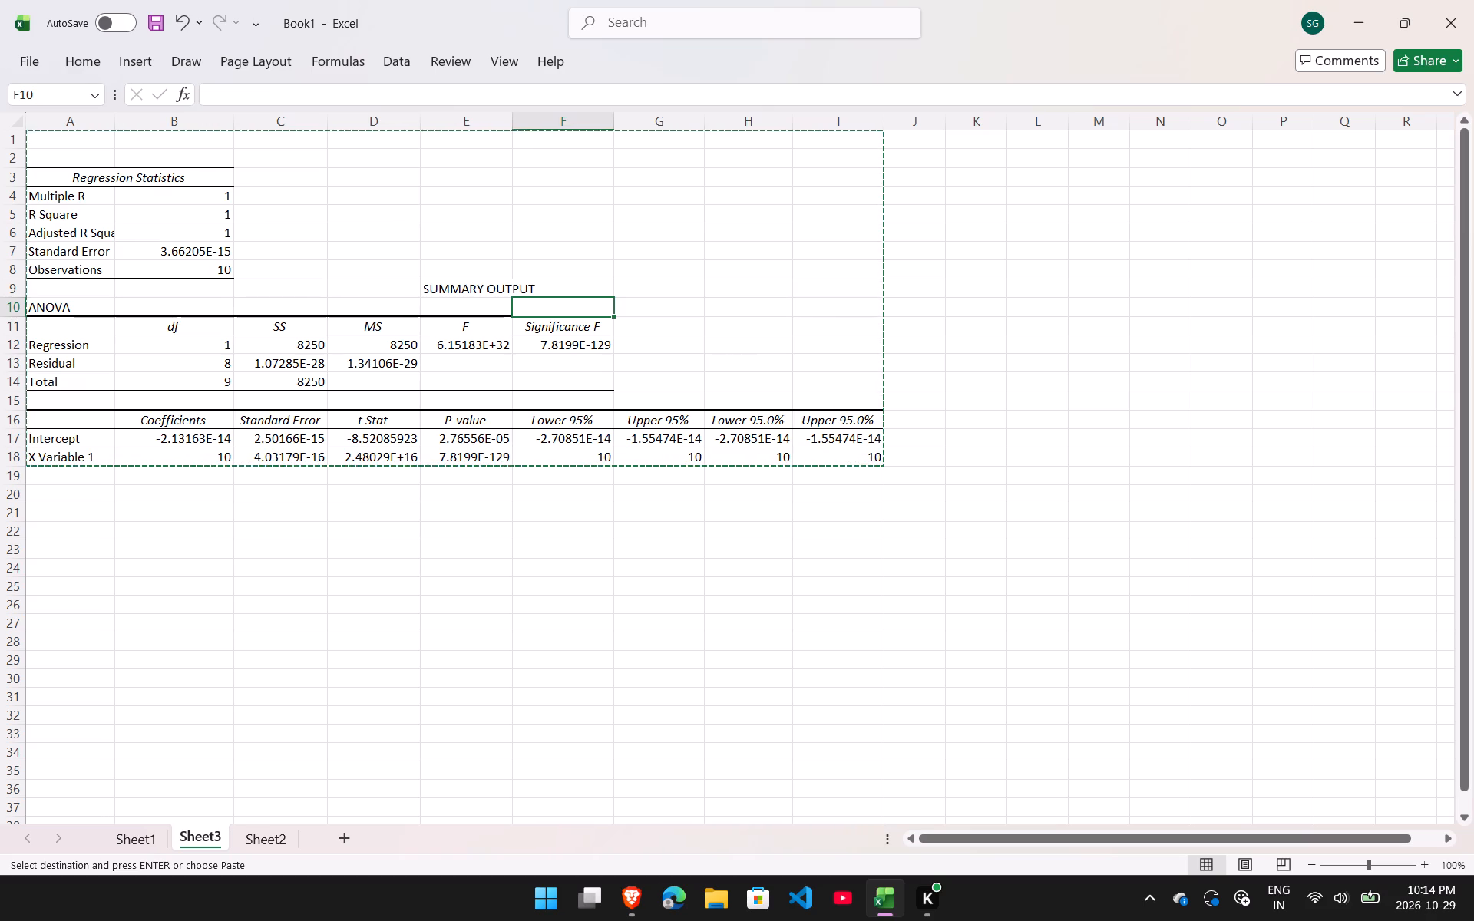
Run the Regression analysis on Sheet2's data with Y range B2:B11, X range A2:A11 and output on a new worksheet.
{"action": "scroll", "coordinate": [676, 593], "scroll_direction": "down", "scroll_amount": 4}
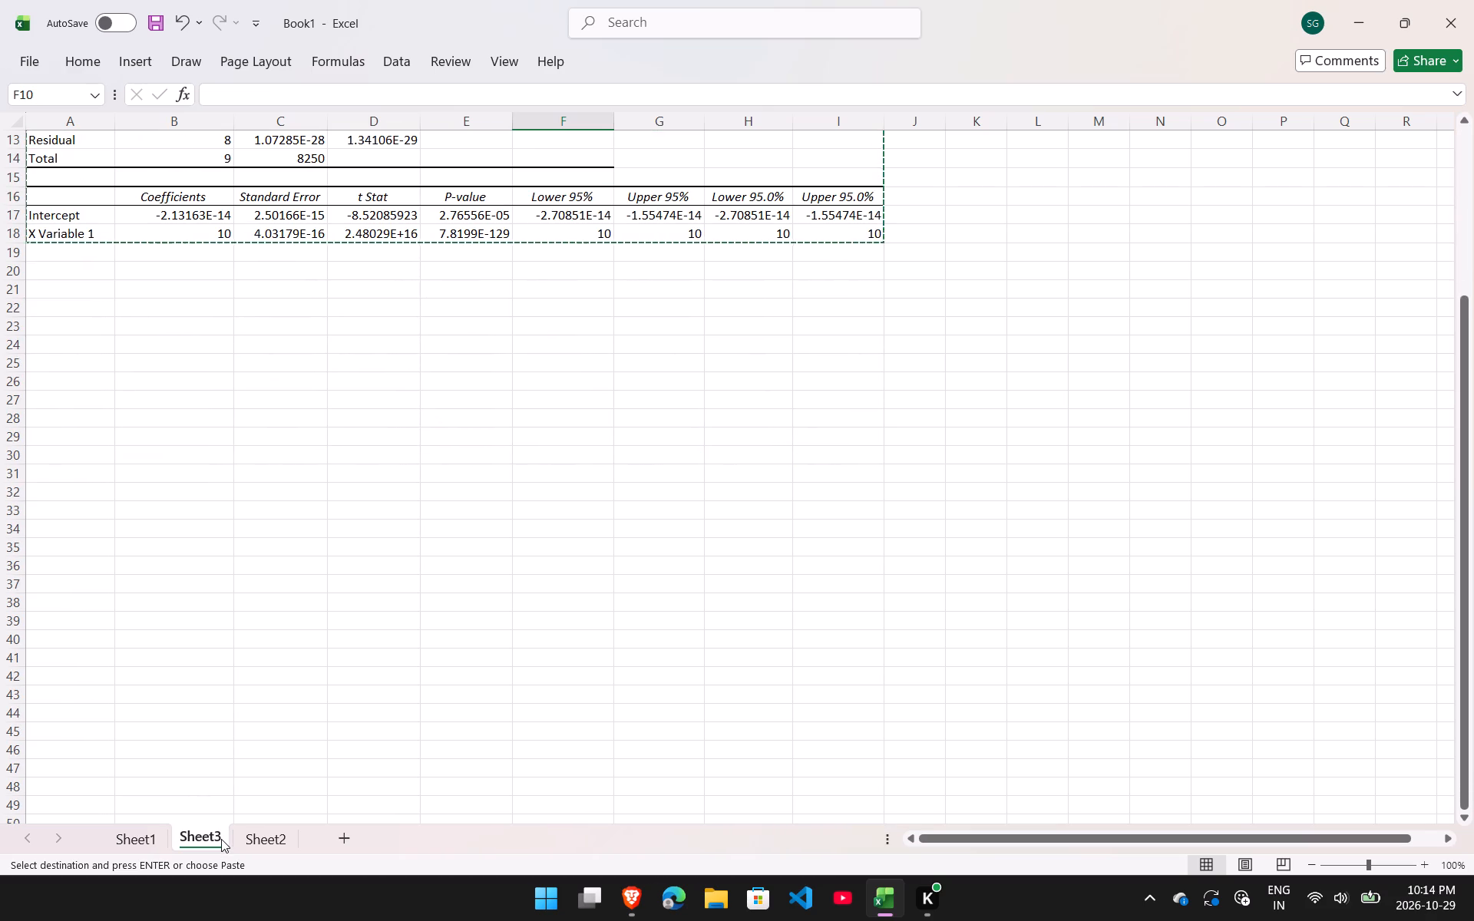
{"action": "left_click", "coordinate": [221, 839]}
{"action": "left_click", "coordinate": [263, 836]}
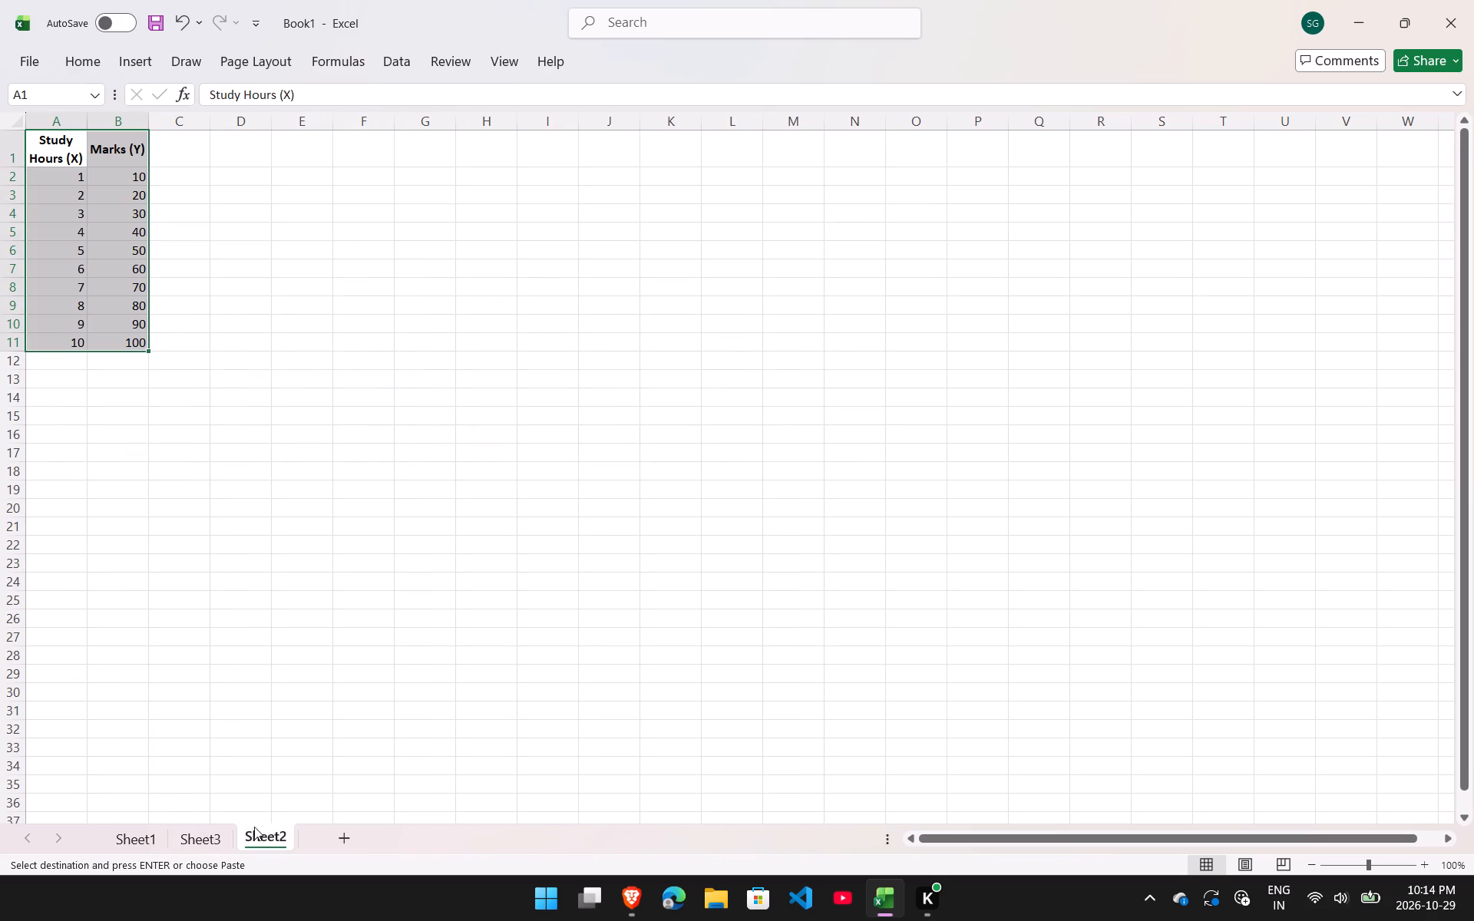
{"action": "left_click", "coordinate": [100, 309]}
{"action": "left_click_drag", "start_coordinate": [41, 144], "coordinate": [137, 350]}
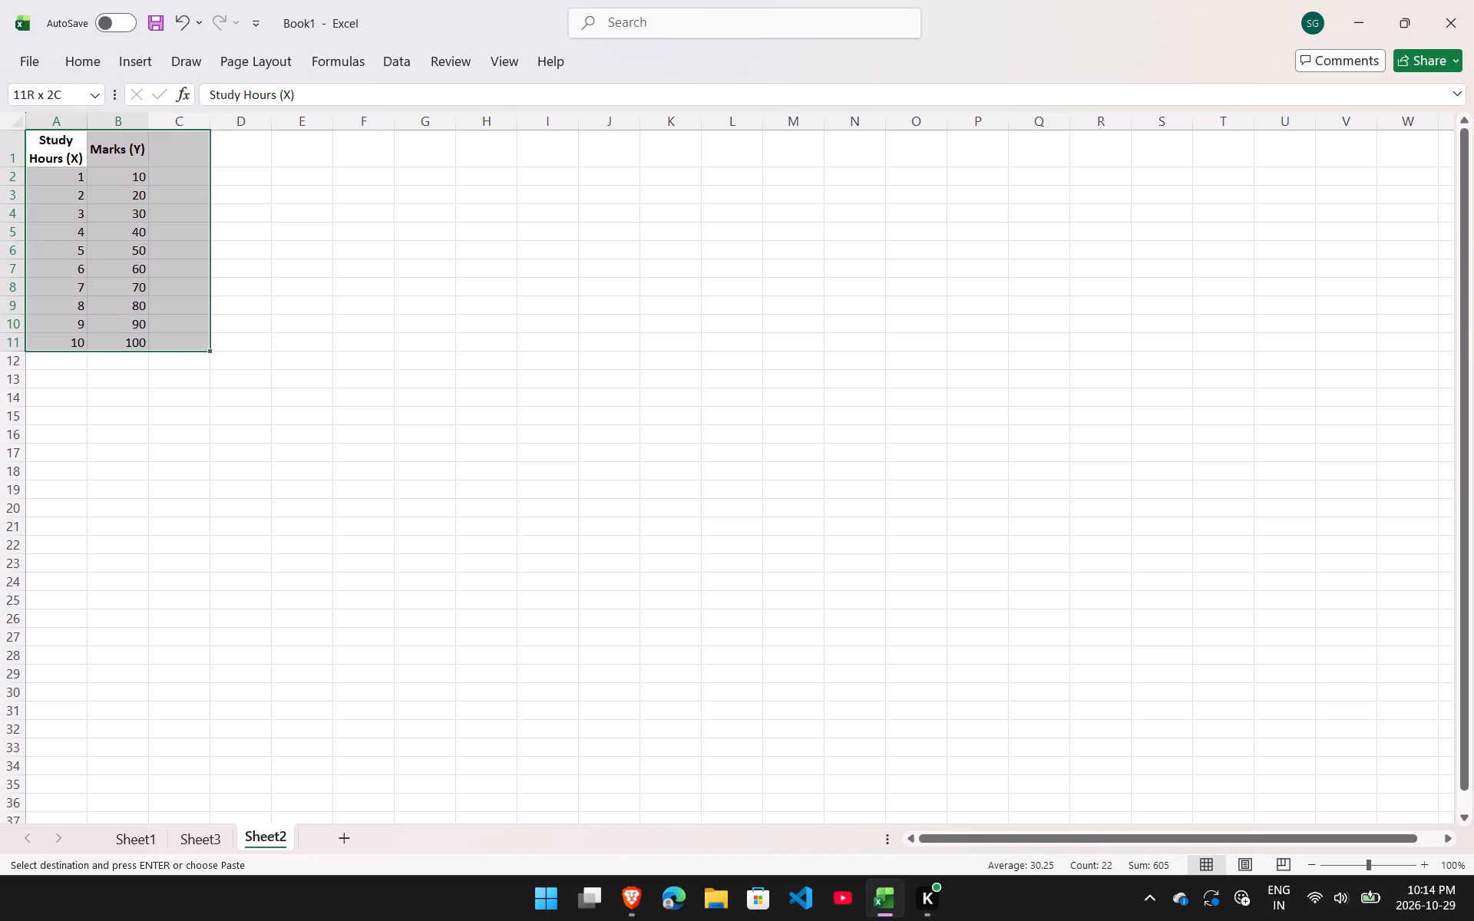
{"action": "left_click_drag", "start_coordinate": [137, 350], "coordinate": [106, 350]}
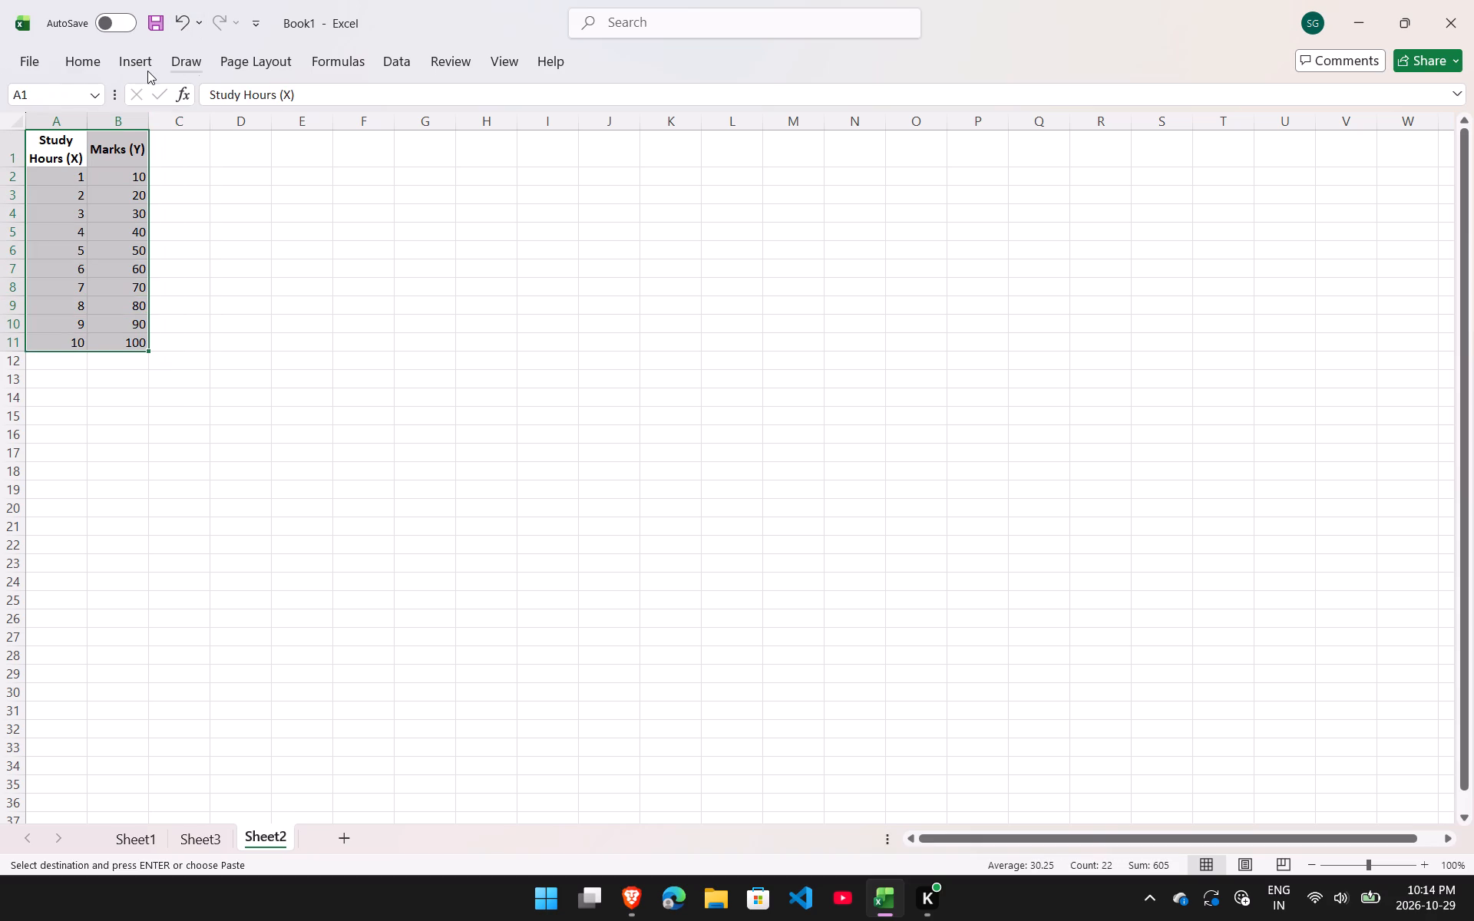
{"action": "left_click", "coordinate": [392, 64]}
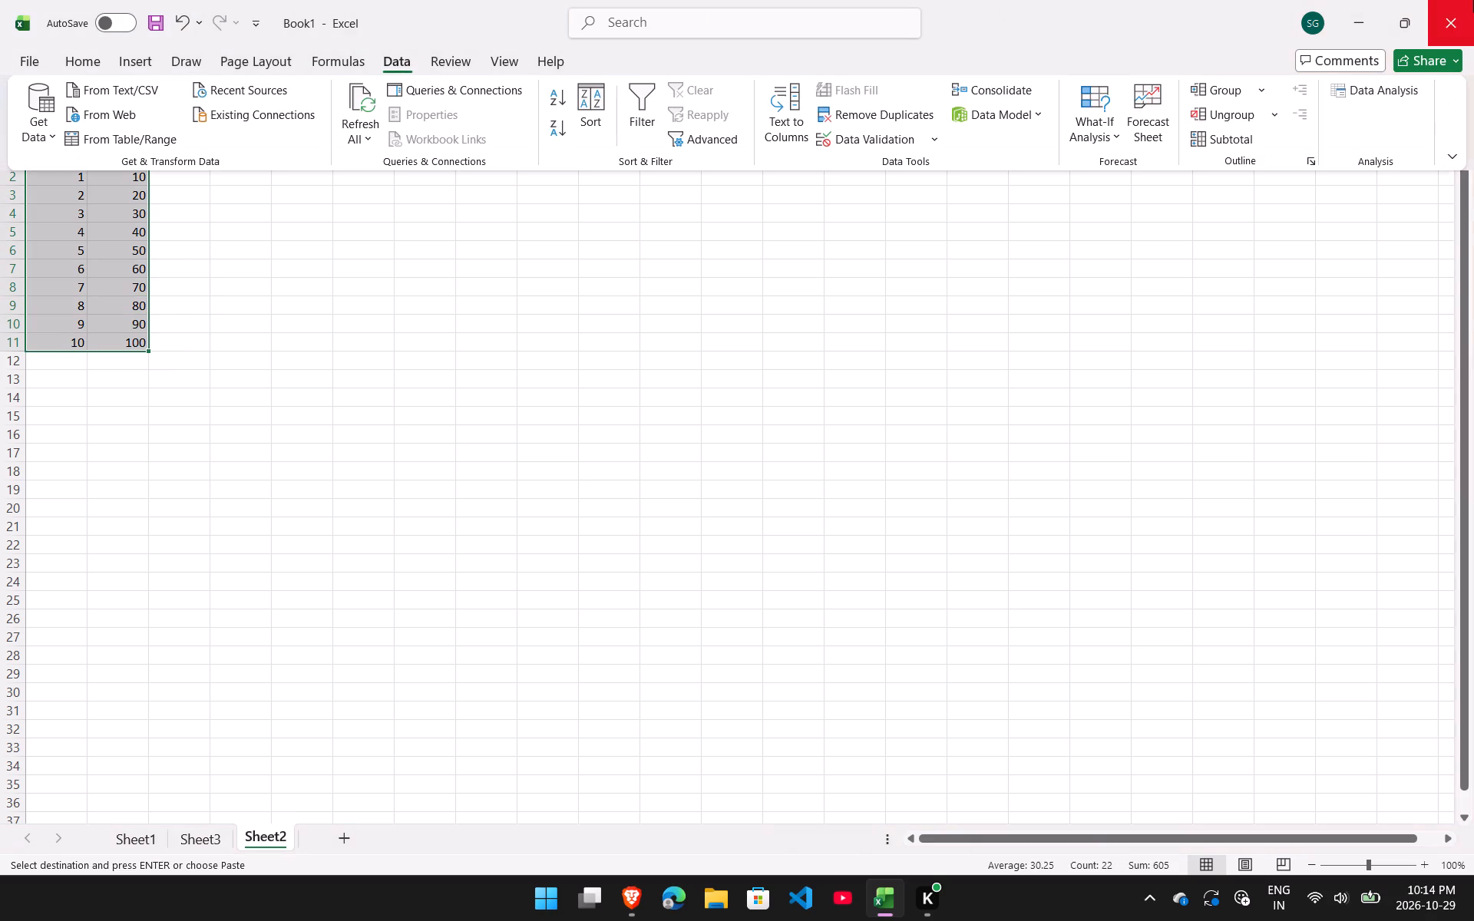
{"action": "left_click", "coordinate": [1362, 88]}
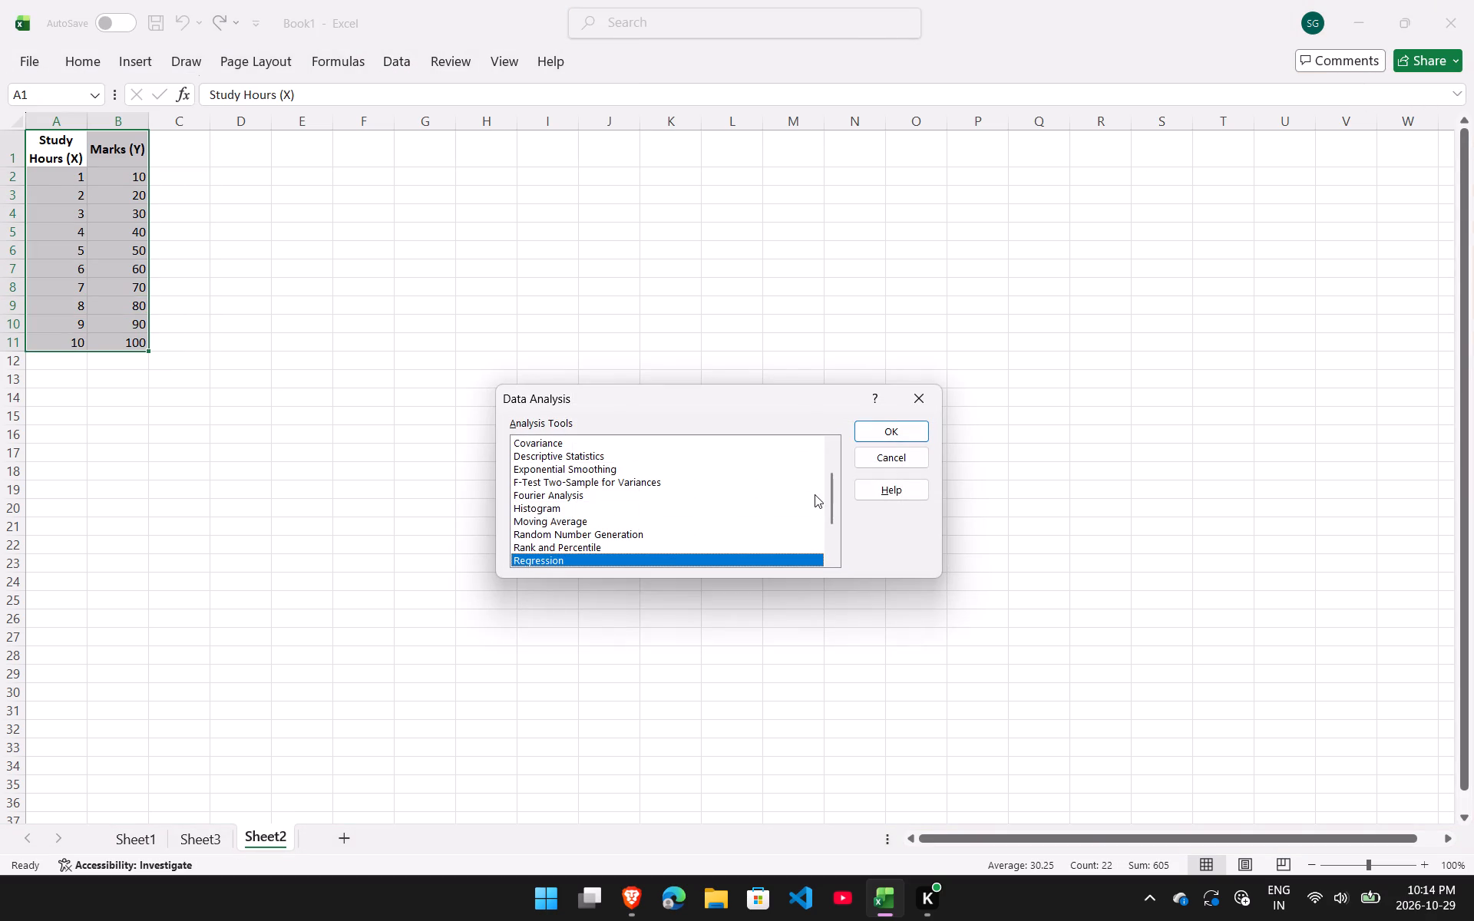
{"action": "left_click", "coordinate": [899, 426]}
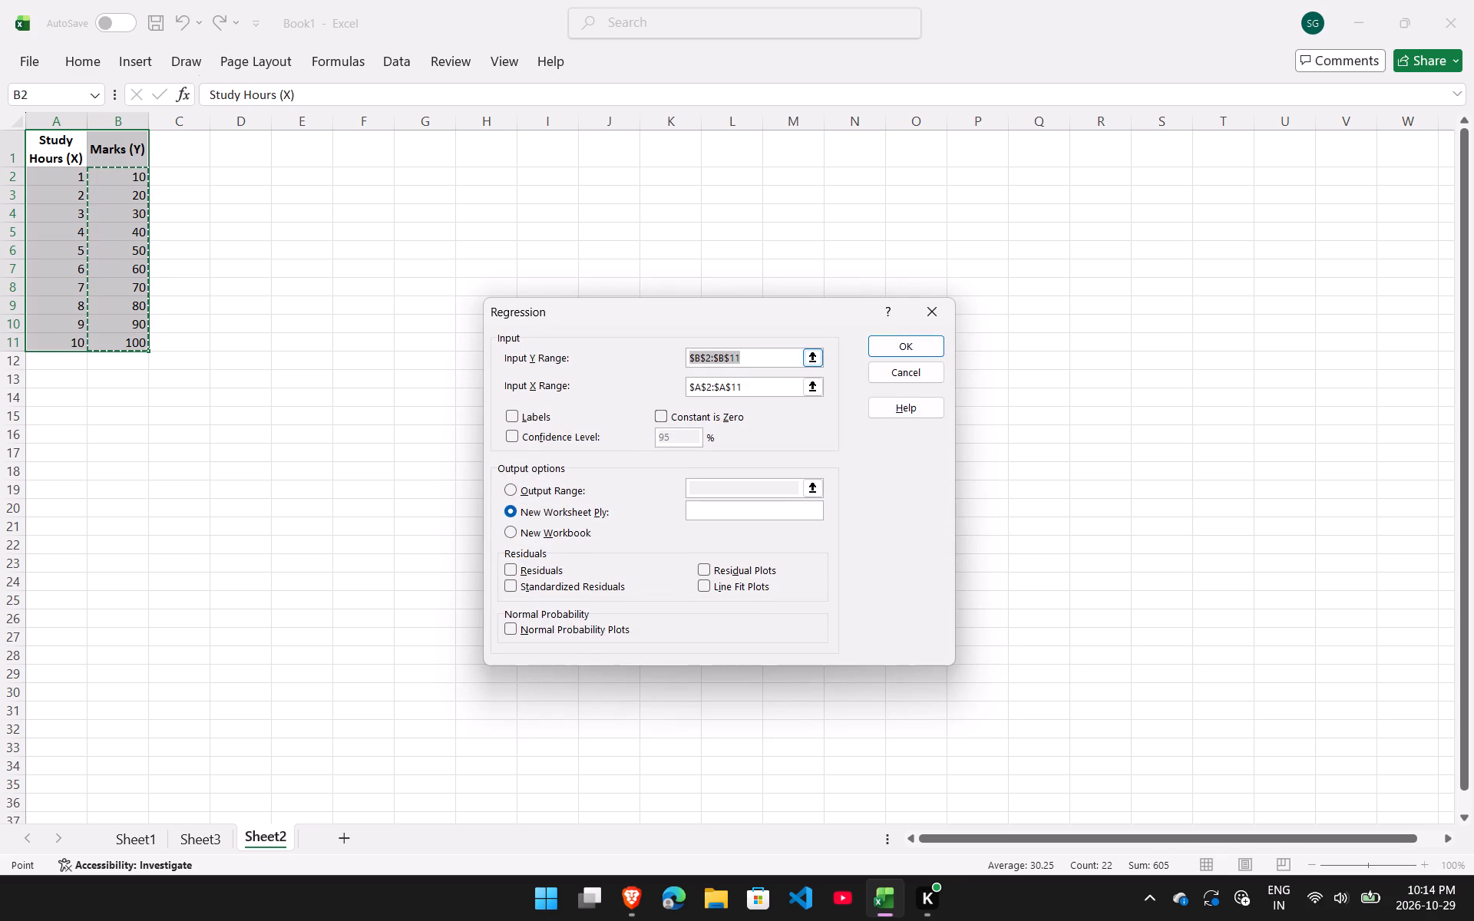
{"action": "left_click", "coordinate": [905, 352]}
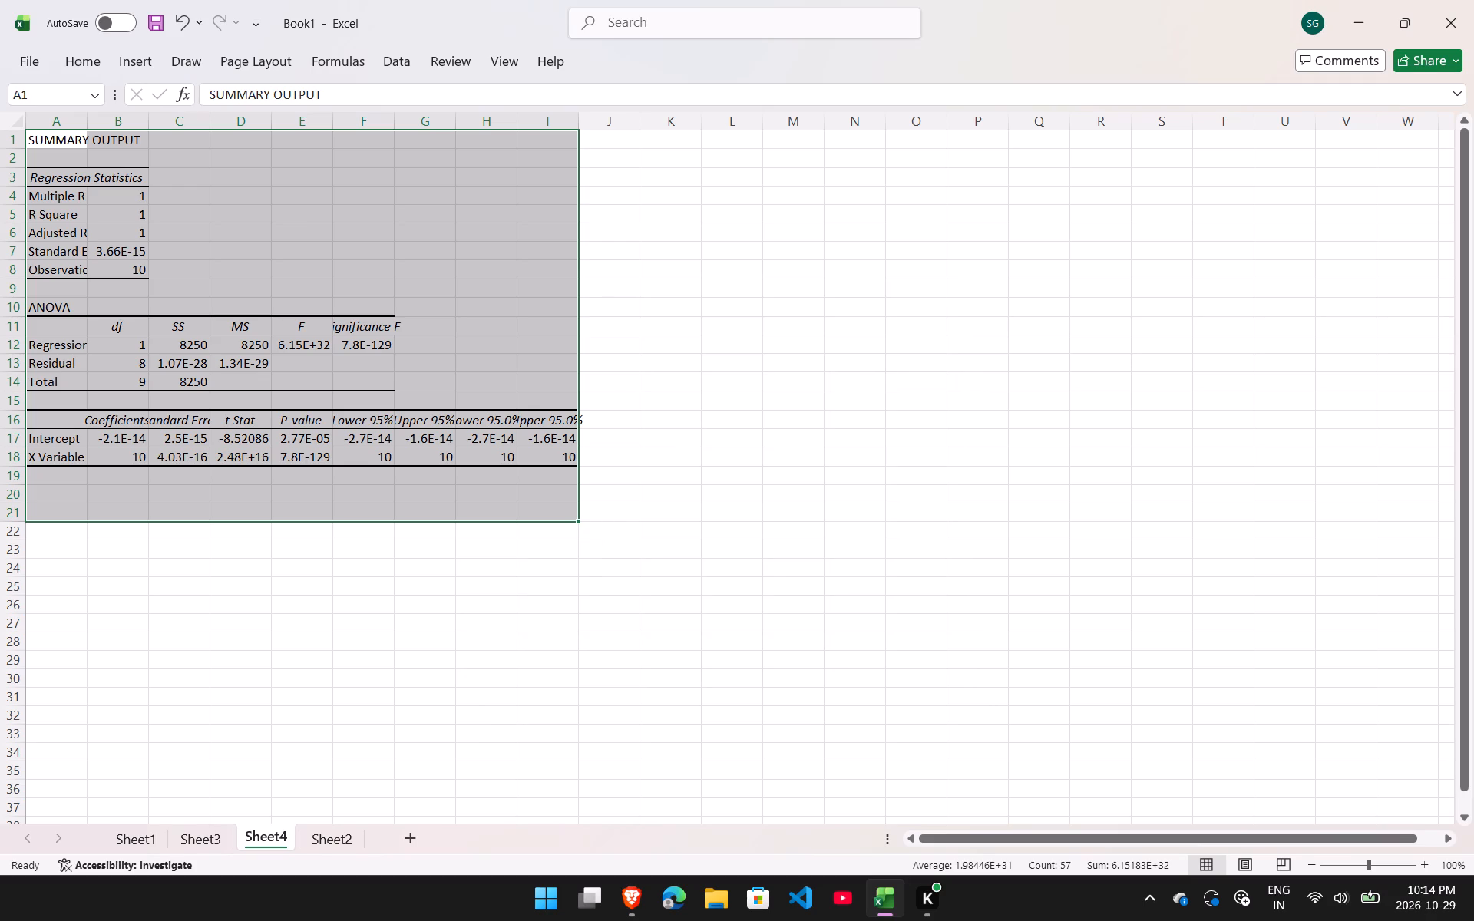
Delete Sheet3, which holds the old regression output, from the workbook.
{"action": "right_click", "coordinate": [203, 842]}
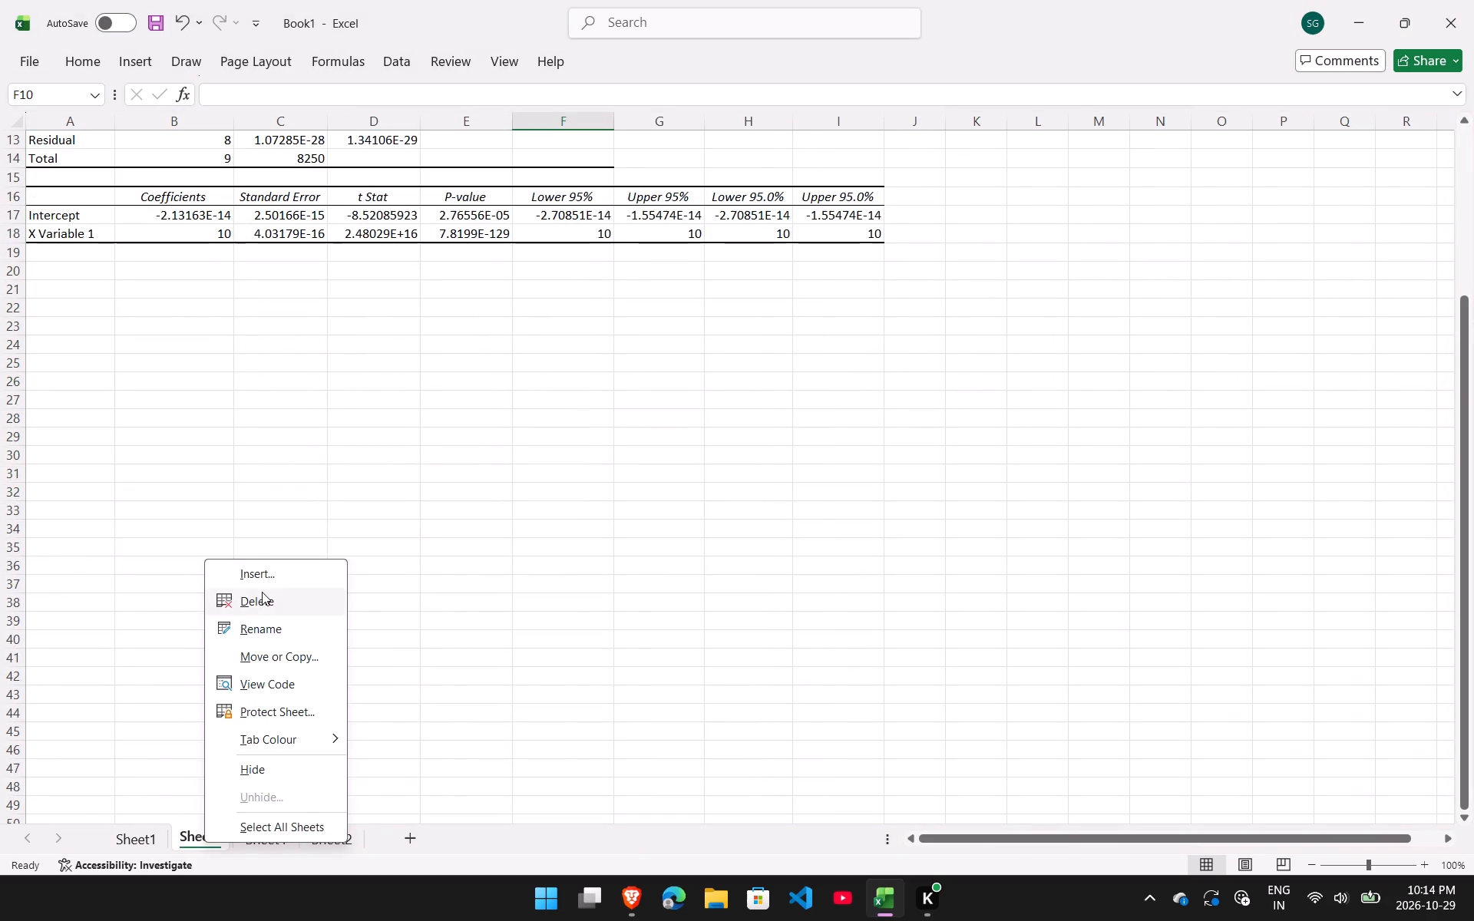
{"action": "left_click", "coordinate": [262, 592]}
{"action": "left_click", "coordinate": [792, 495]}
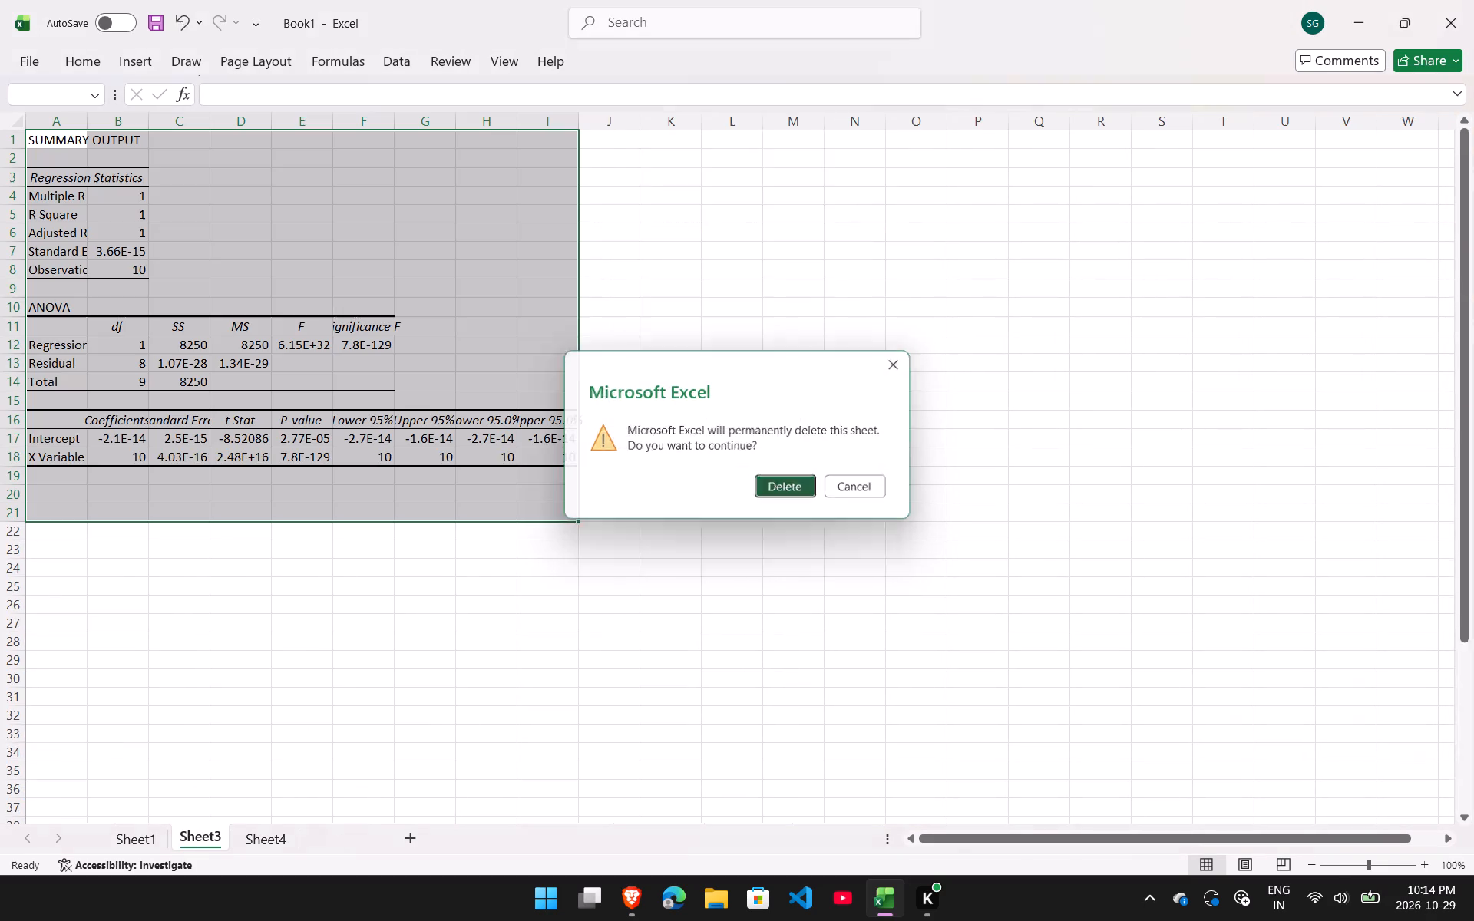
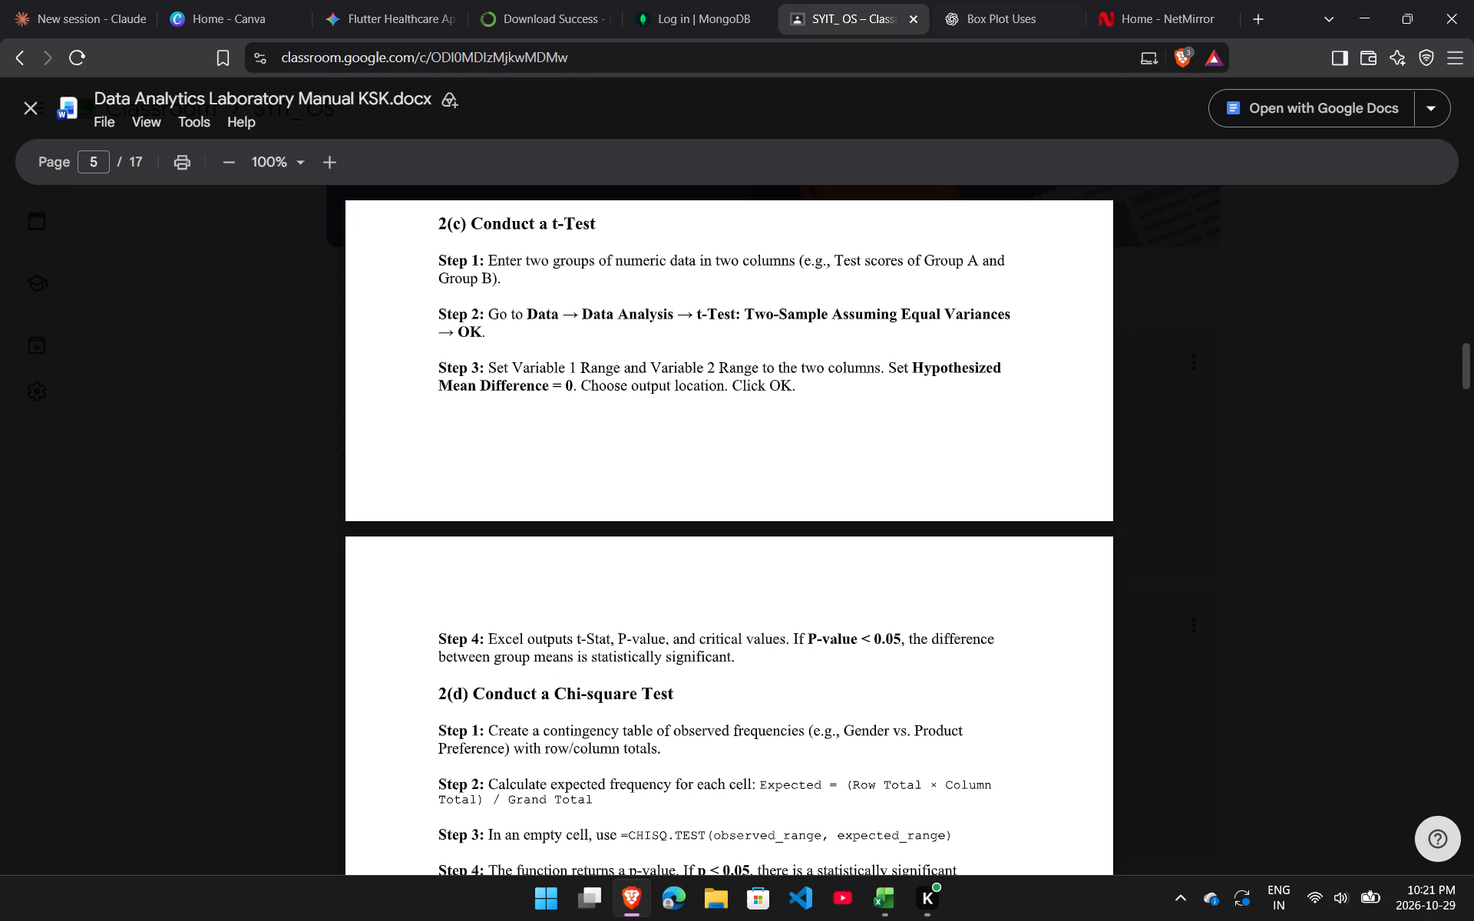
{"action": "left_click", "coordinate": [884, 909]}
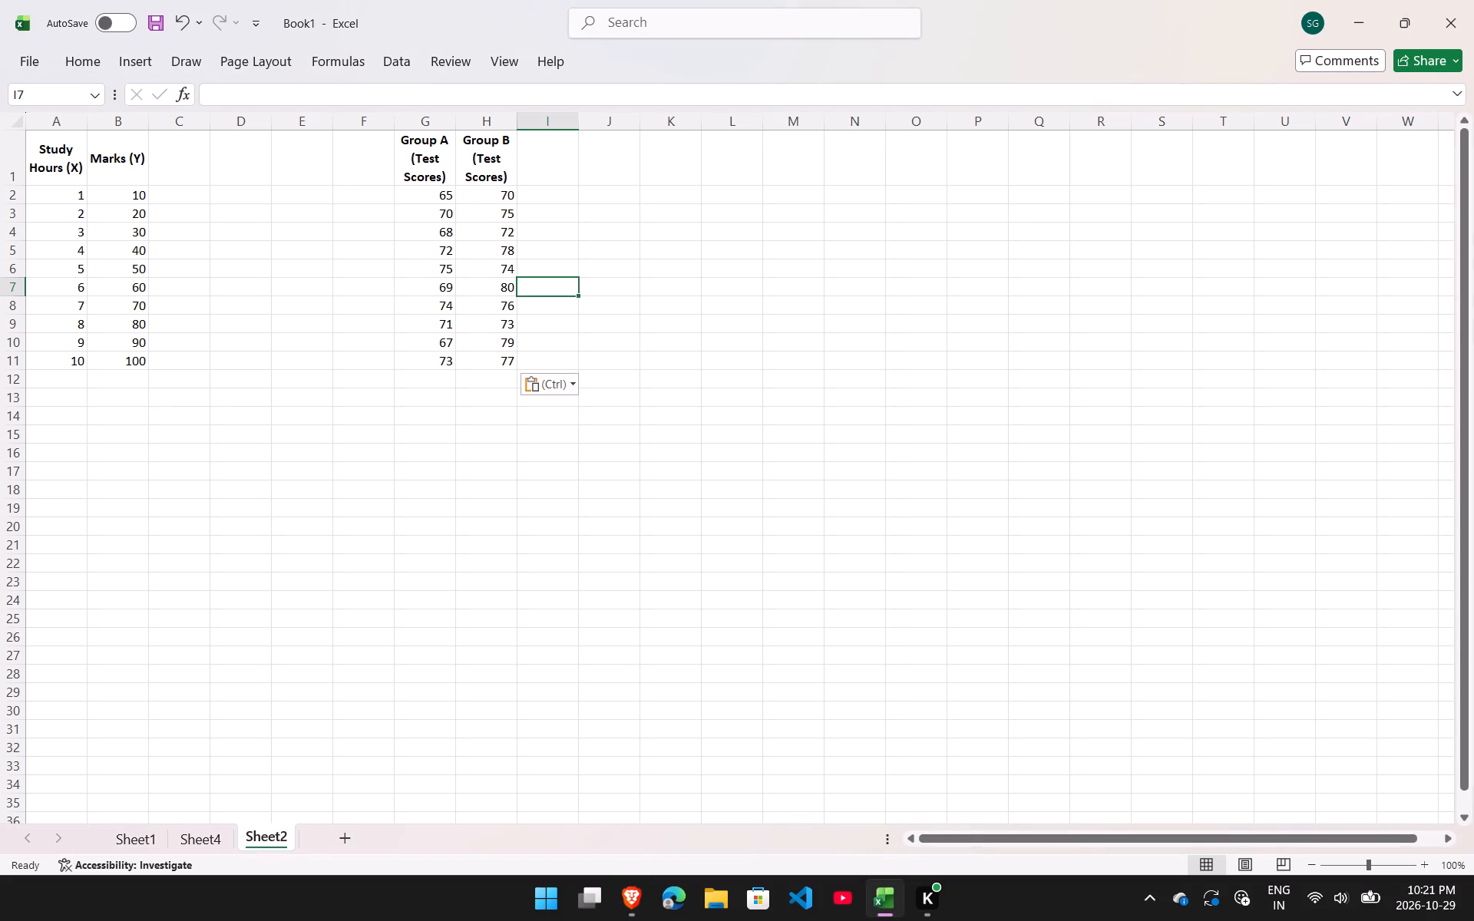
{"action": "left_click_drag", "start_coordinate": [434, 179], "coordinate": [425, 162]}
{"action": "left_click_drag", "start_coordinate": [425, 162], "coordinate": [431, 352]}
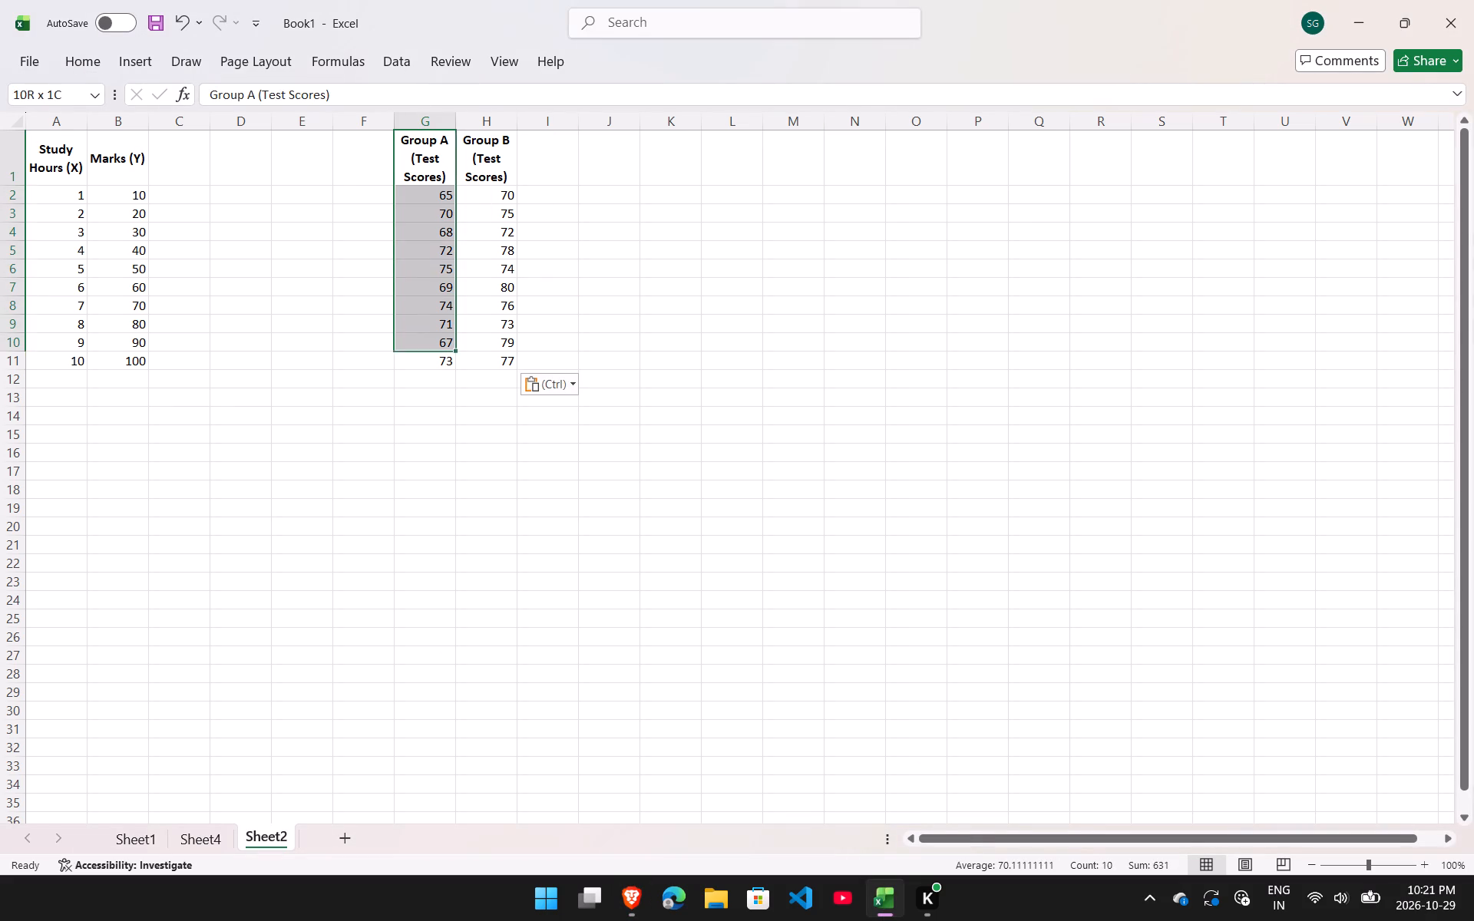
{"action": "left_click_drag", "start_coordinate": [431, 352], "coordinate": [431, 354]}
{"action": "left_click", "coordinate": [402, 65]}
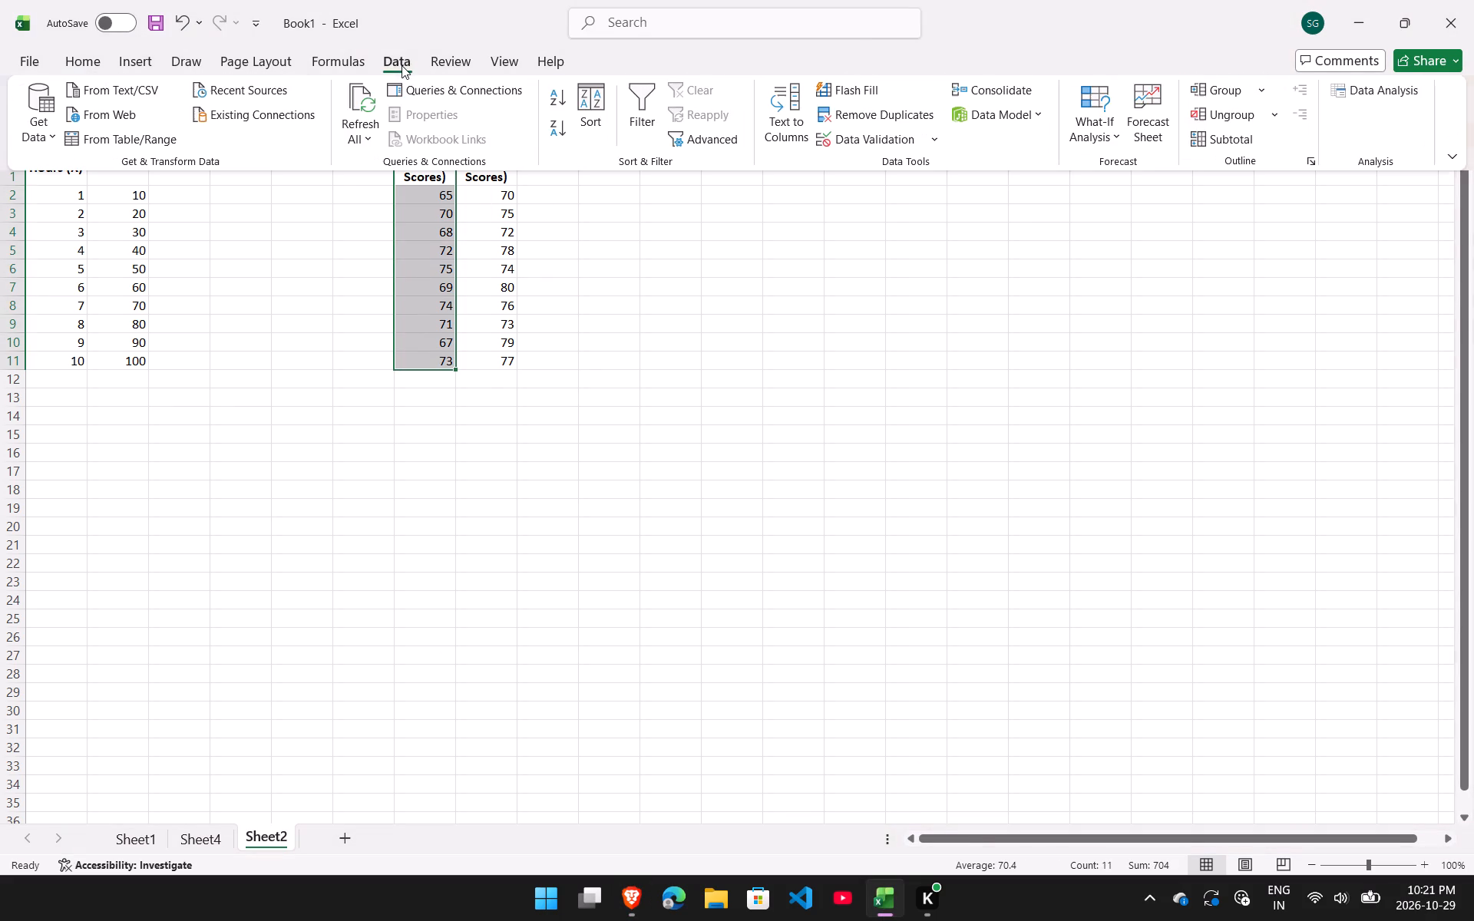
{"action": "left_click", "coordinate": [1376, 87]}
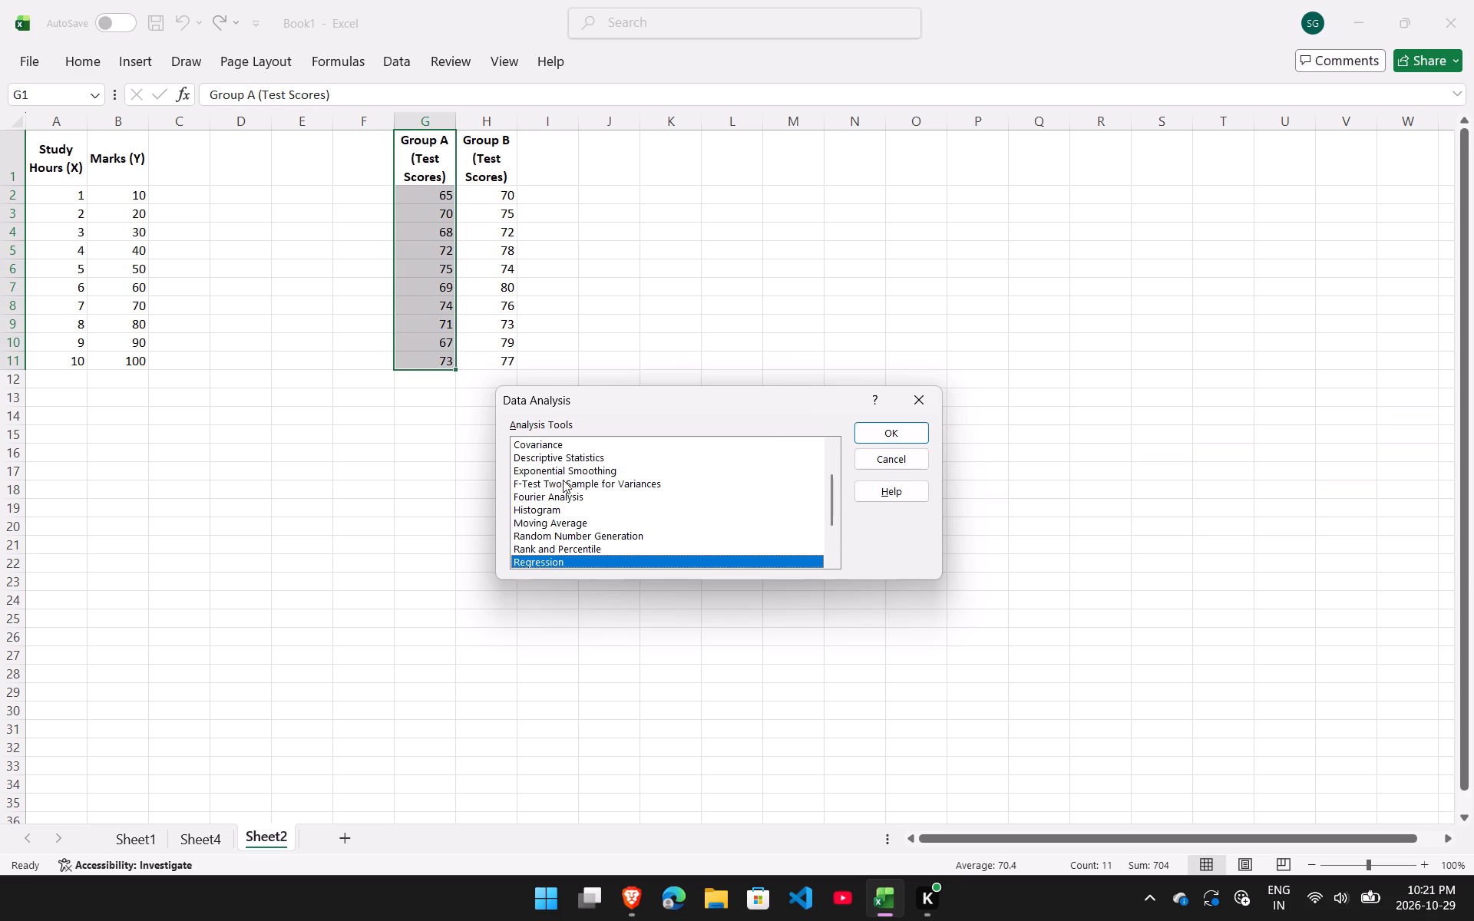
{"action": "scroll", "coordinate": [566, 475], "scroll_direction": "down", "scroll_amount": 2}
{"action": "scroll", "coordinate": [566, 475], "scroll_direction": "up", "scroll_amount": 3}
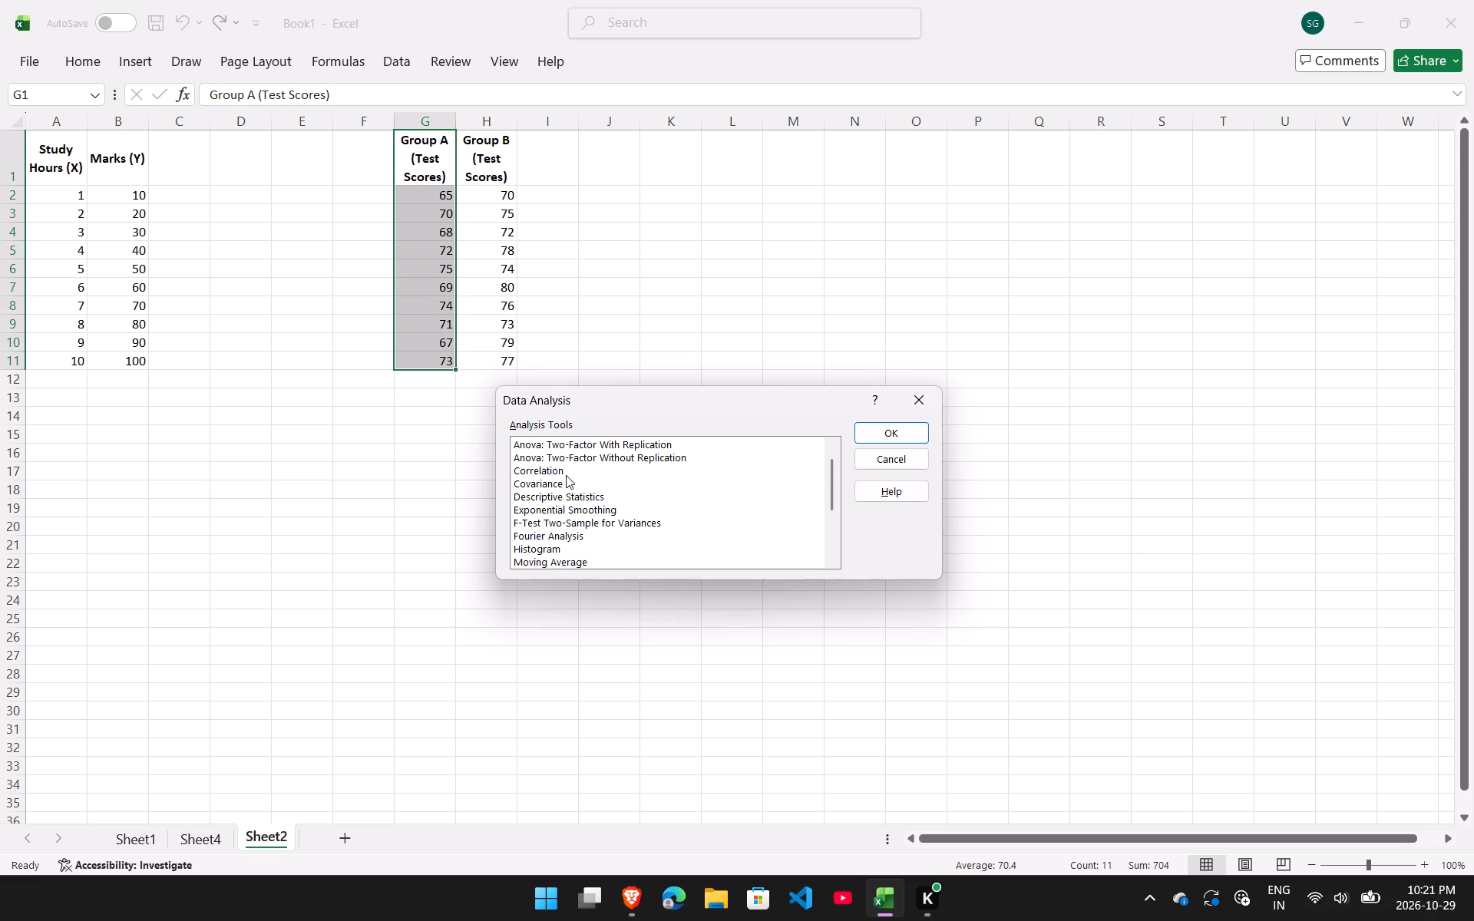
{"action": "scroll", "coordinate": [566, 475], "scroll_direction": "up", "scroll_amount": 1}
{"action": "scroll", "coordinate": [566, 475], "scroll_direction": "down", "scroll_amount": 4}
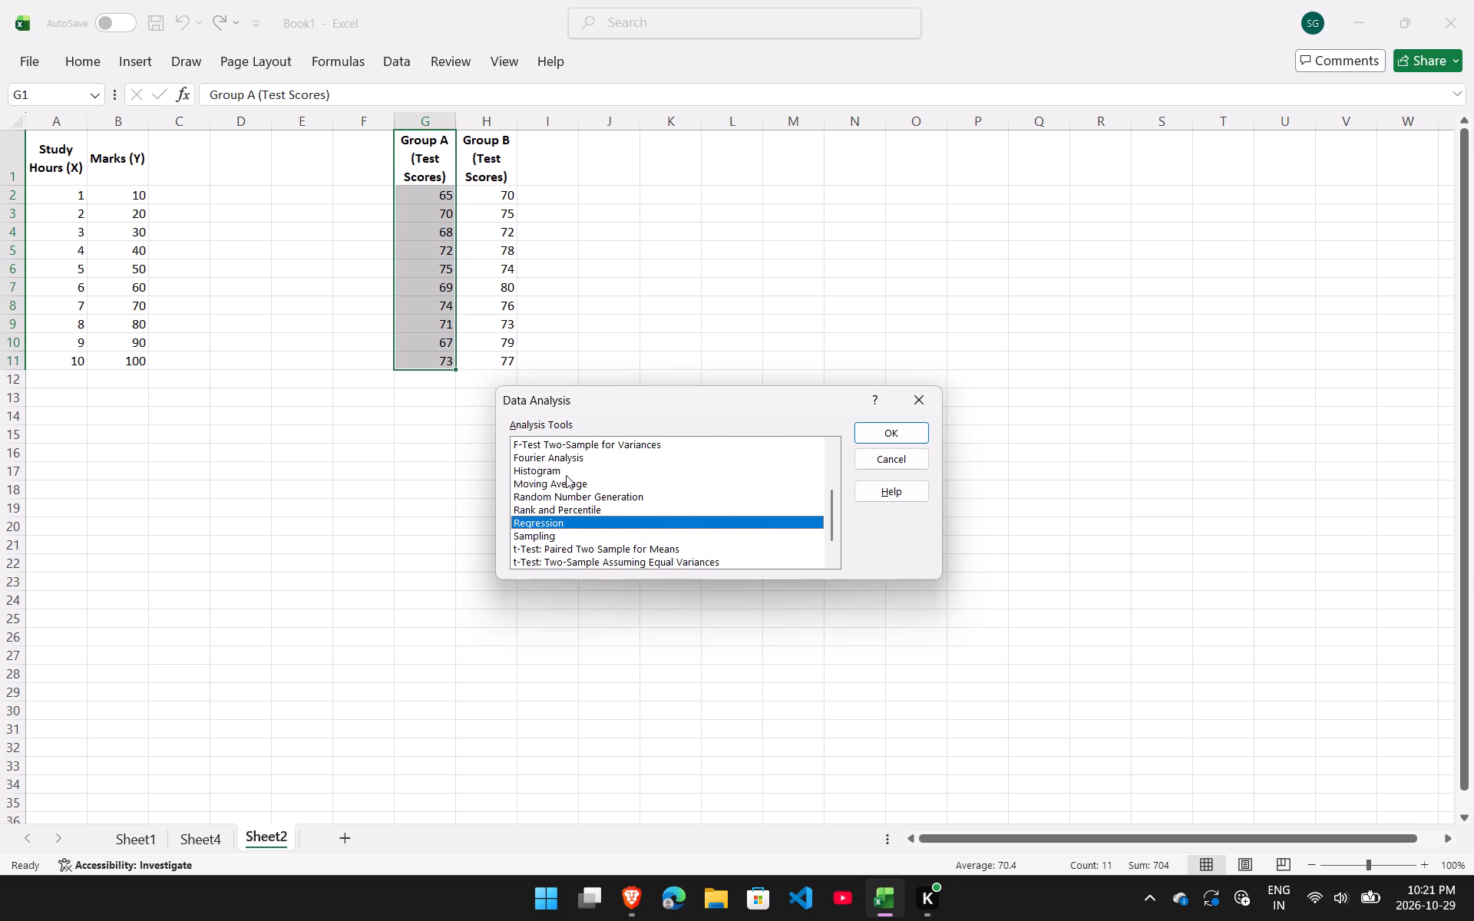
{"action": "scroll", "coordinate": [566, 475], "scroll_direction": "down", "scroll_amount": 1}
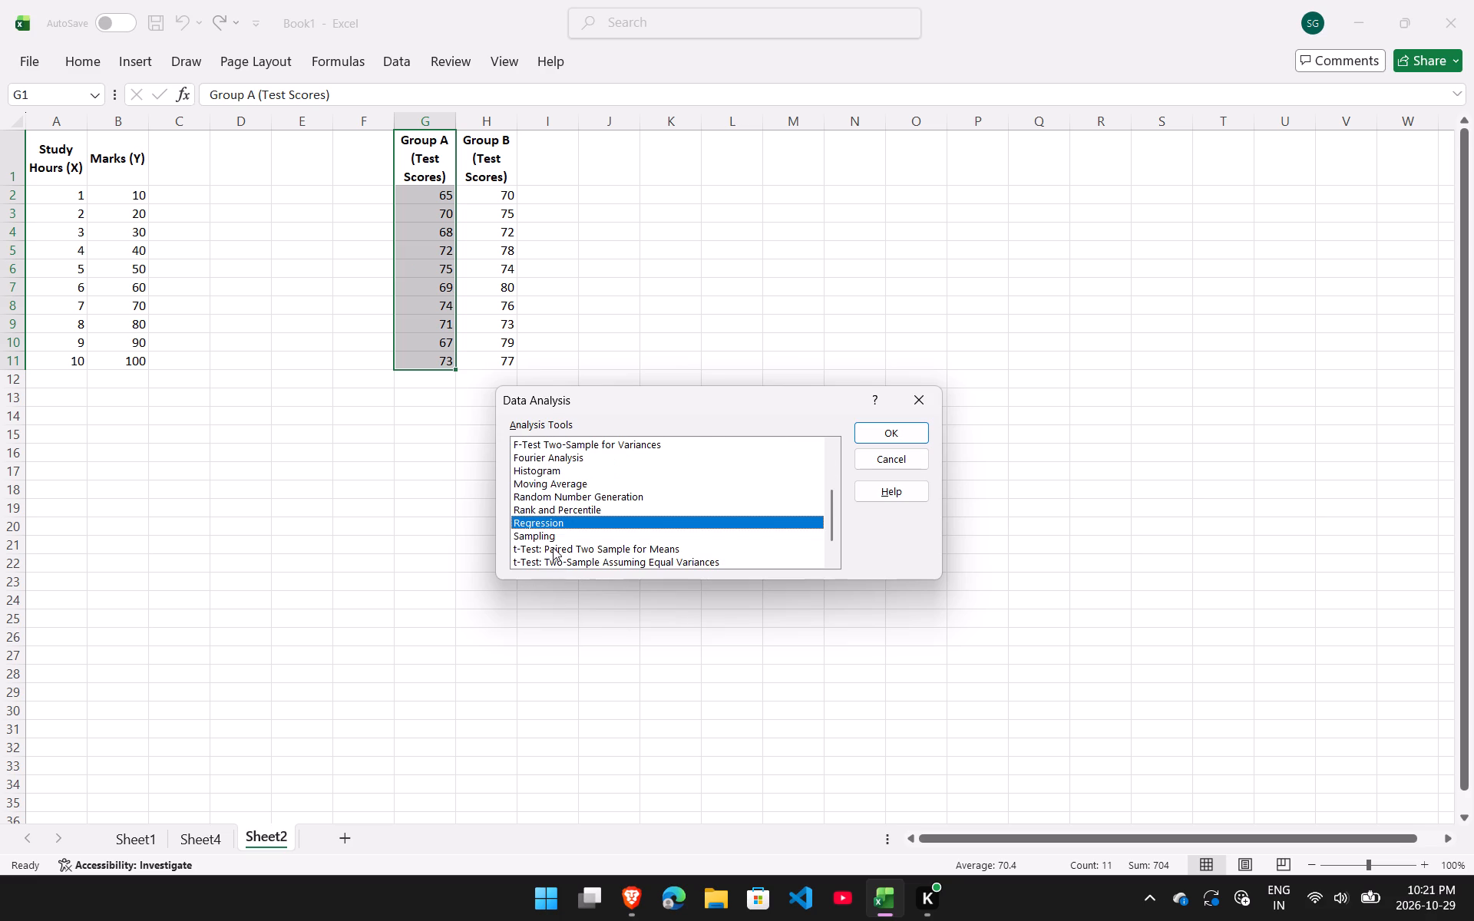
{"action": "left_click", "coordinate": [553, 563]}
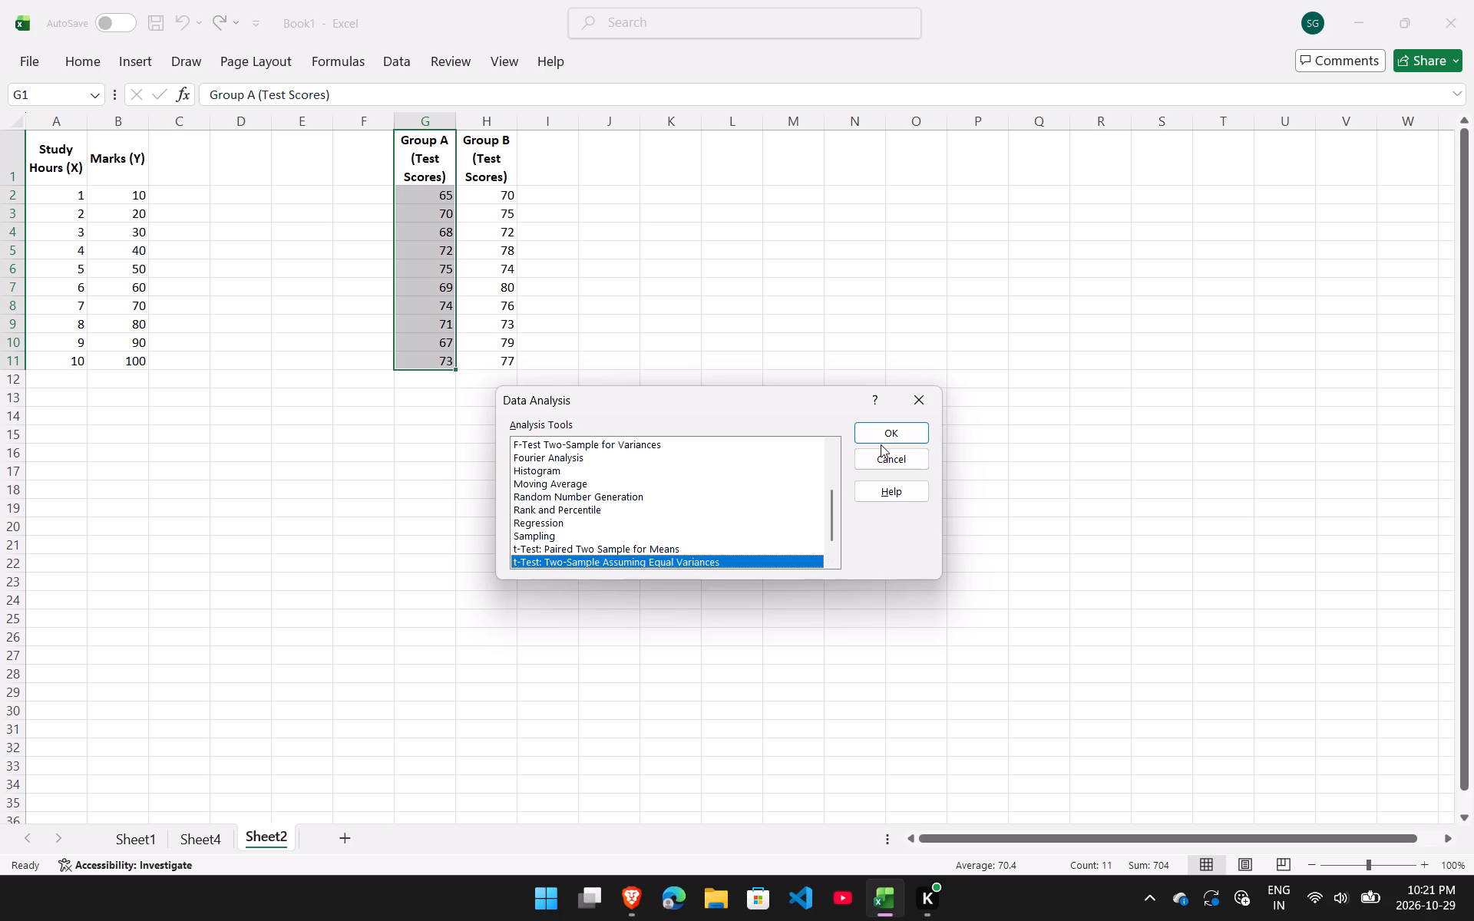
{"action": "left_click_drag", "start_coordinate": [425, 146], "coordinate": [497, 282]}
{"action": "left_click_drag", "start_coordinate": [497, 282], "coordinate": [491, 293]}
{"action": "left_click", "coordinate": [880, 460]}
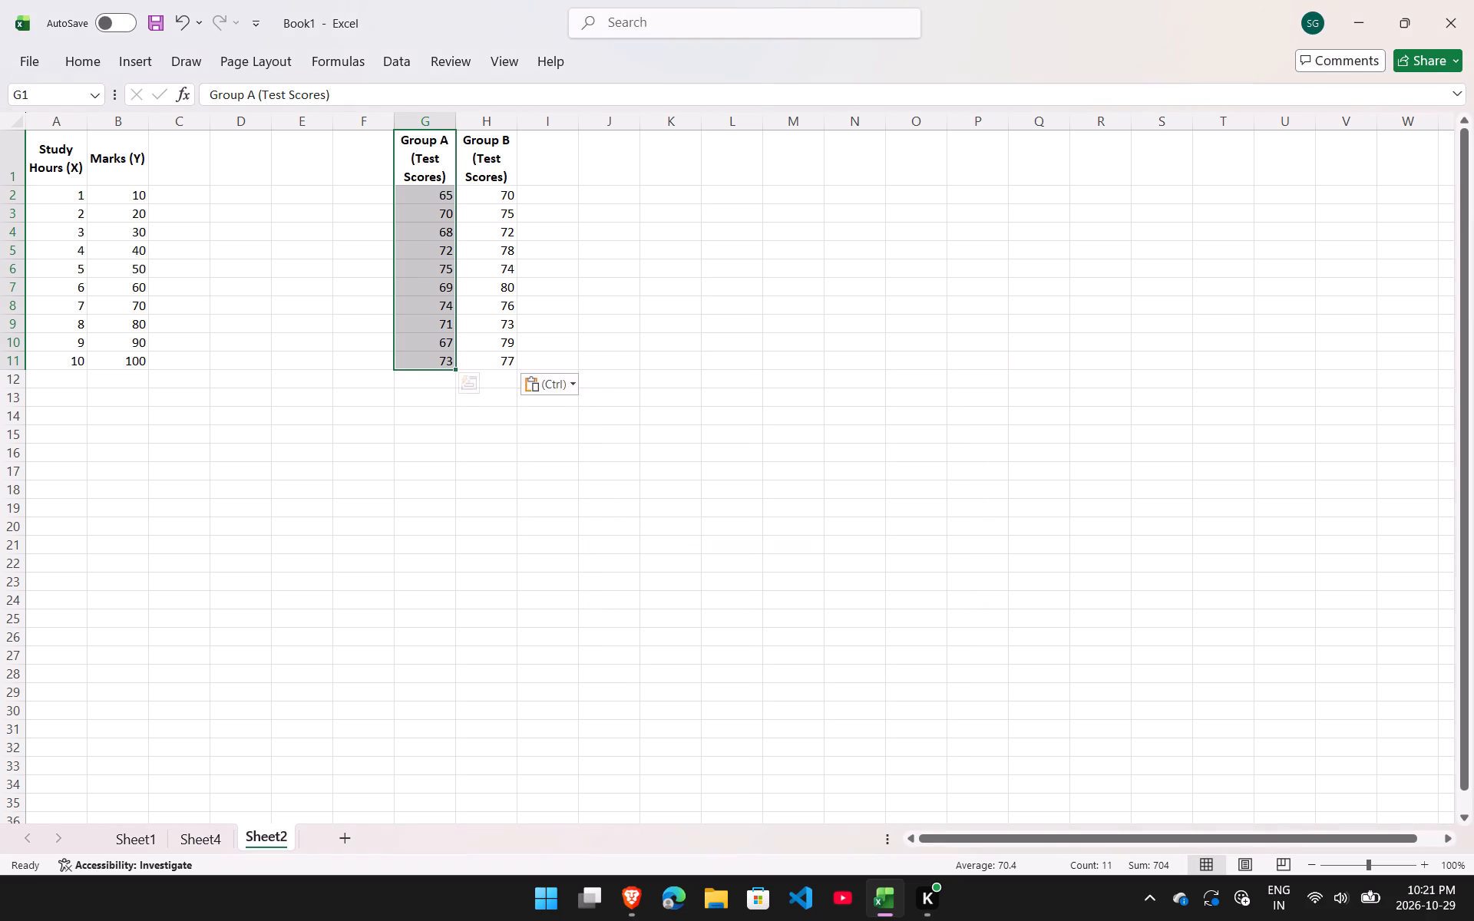
Select G1:H11, open the Data Analysis tool t-Test: Two-Sample Assuming Equal Variances, and set Variable 1 Range to G1:G11.
{"action": "left_click_drag", "start_coordinate": [426, 153], "coordinate": [491, 361]}
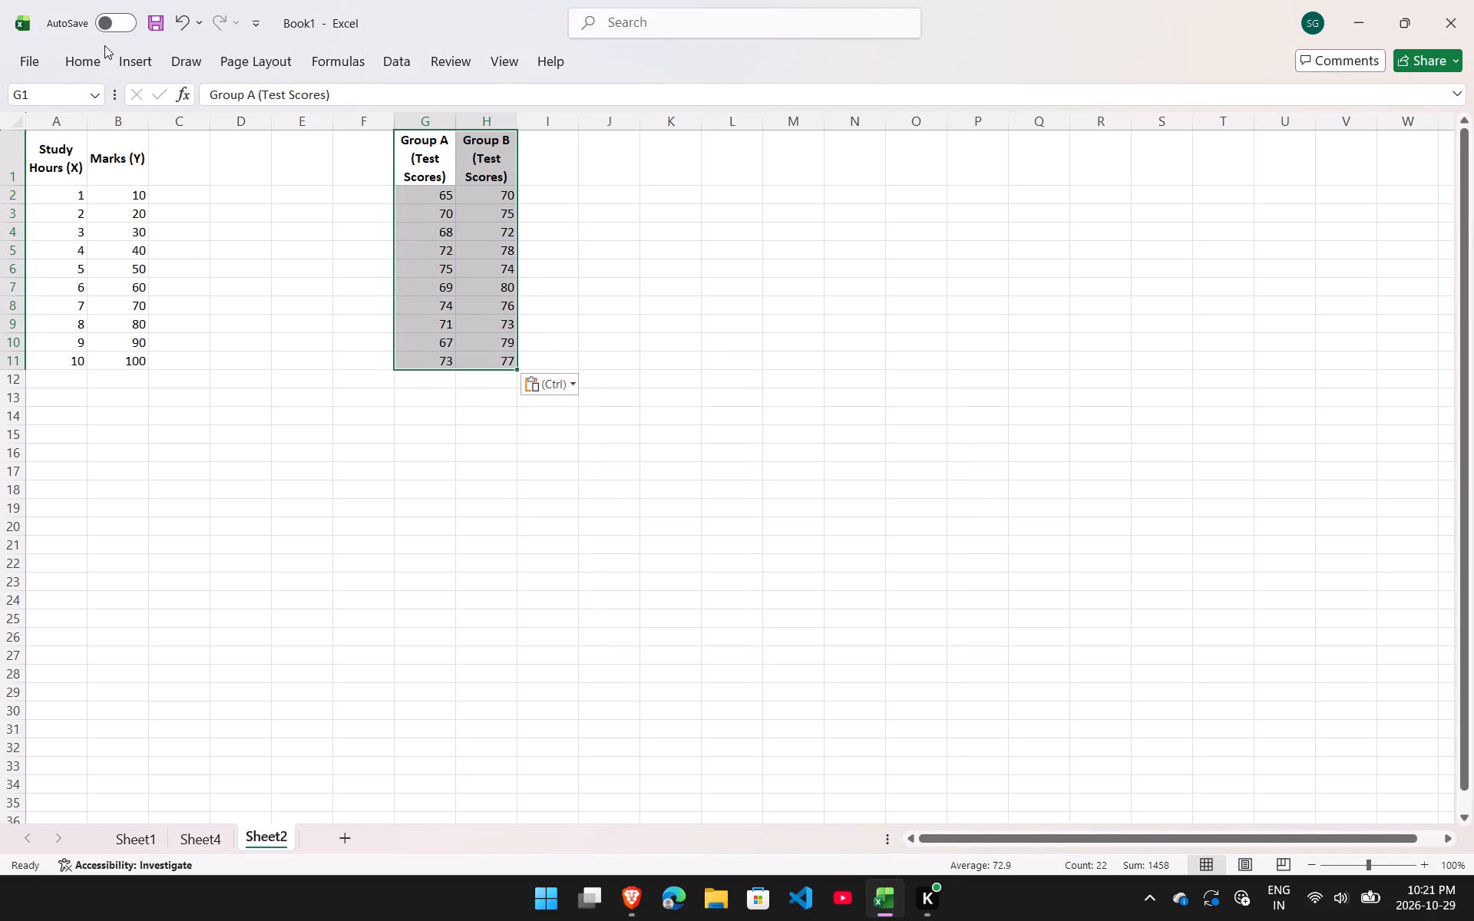
{"action": "left_click", "coordinate": [385, 50]}
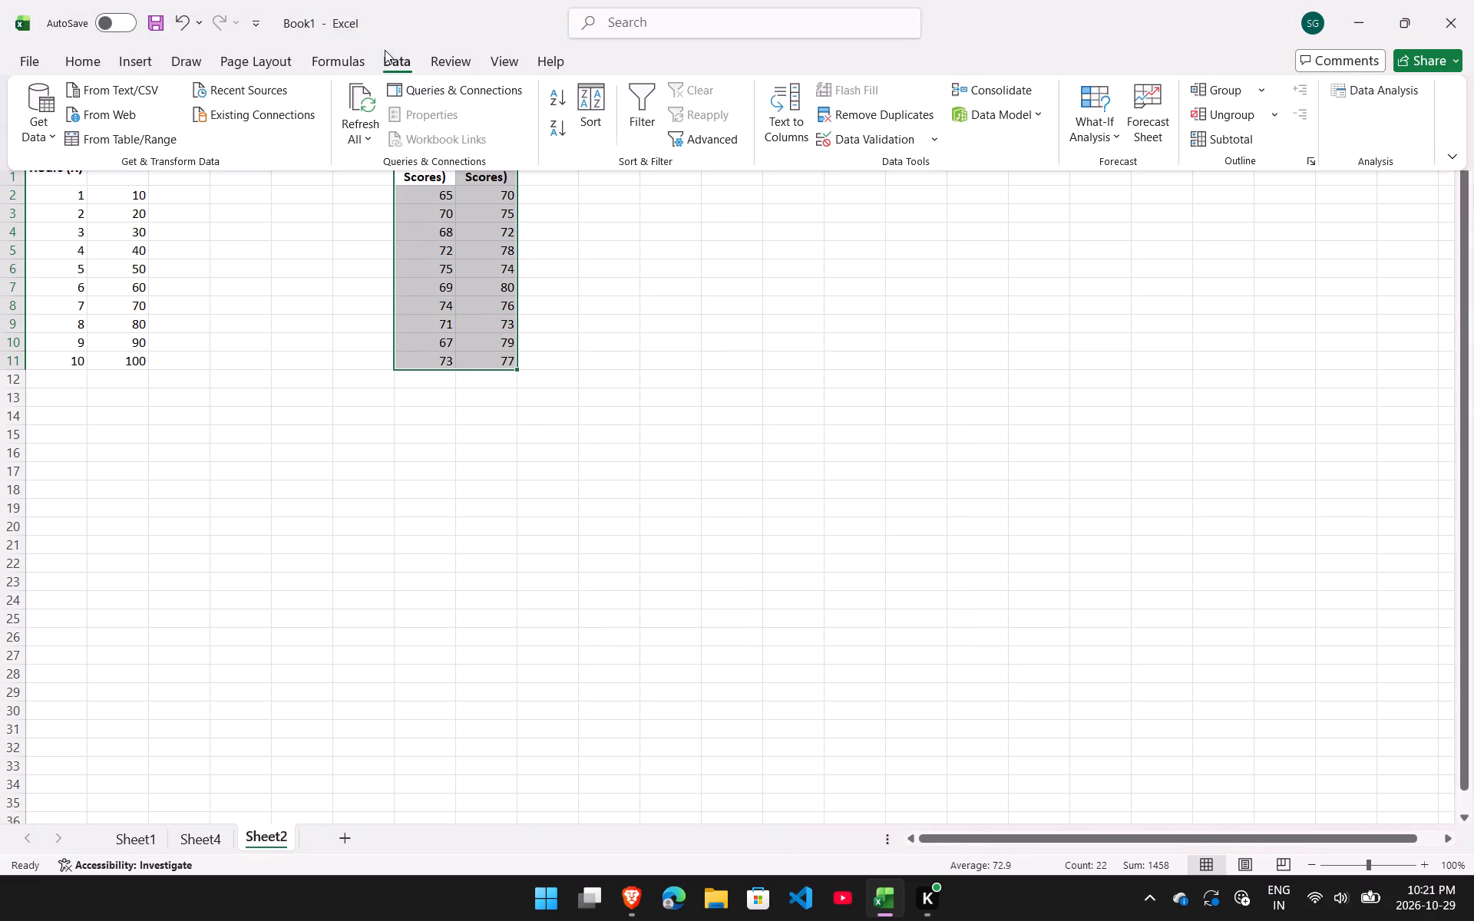
{"action": "left_click", "coordinate": [1374, 88]}
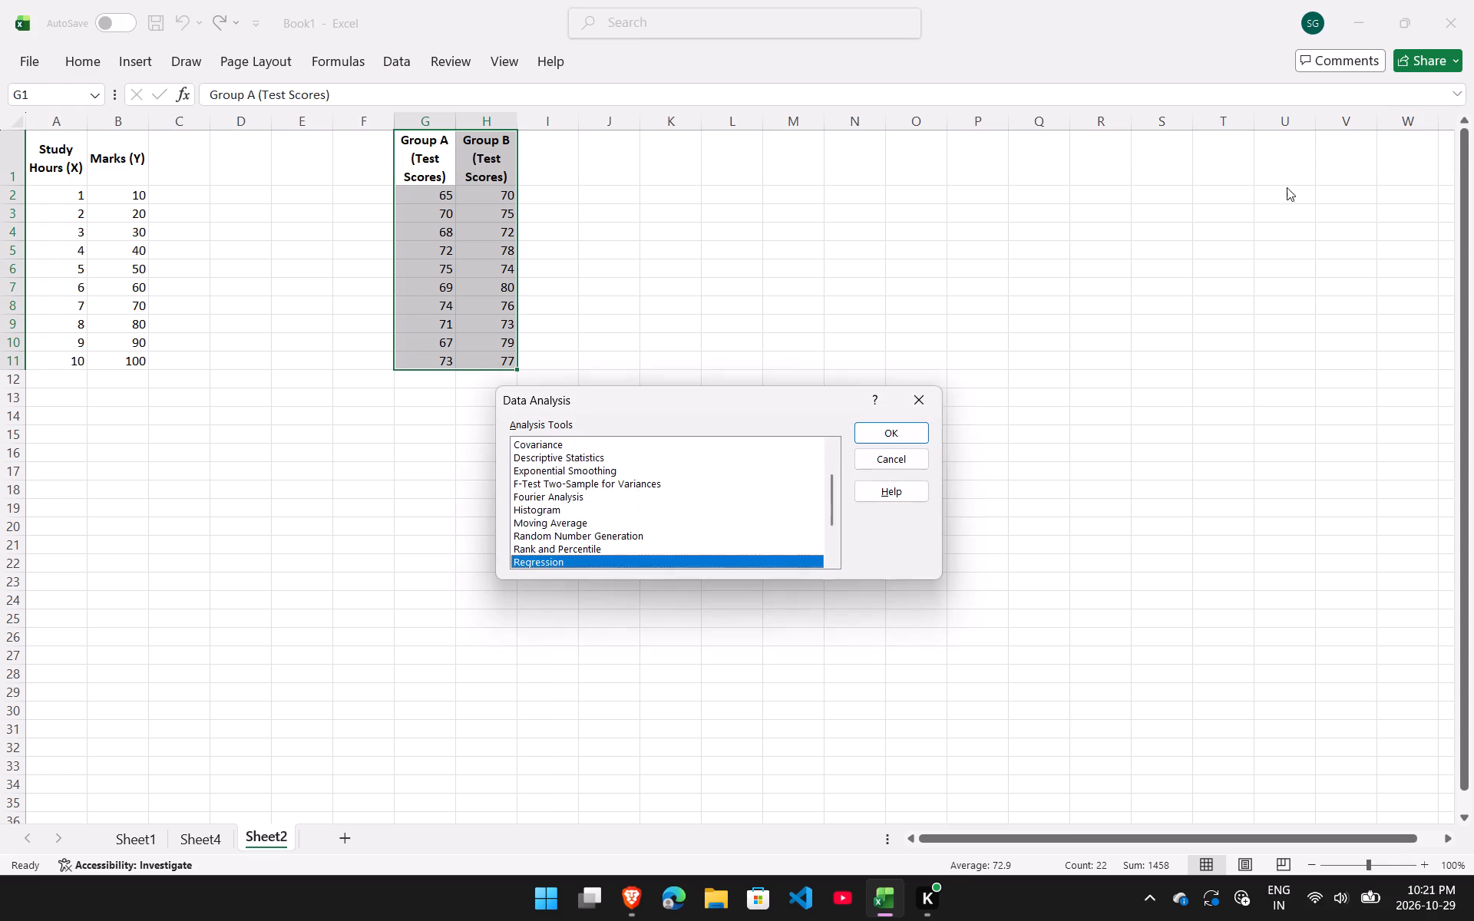
{"action": "scroll", "coordinate": [644, 530], "scroll_direction": "down", "scroll_amount": 4}
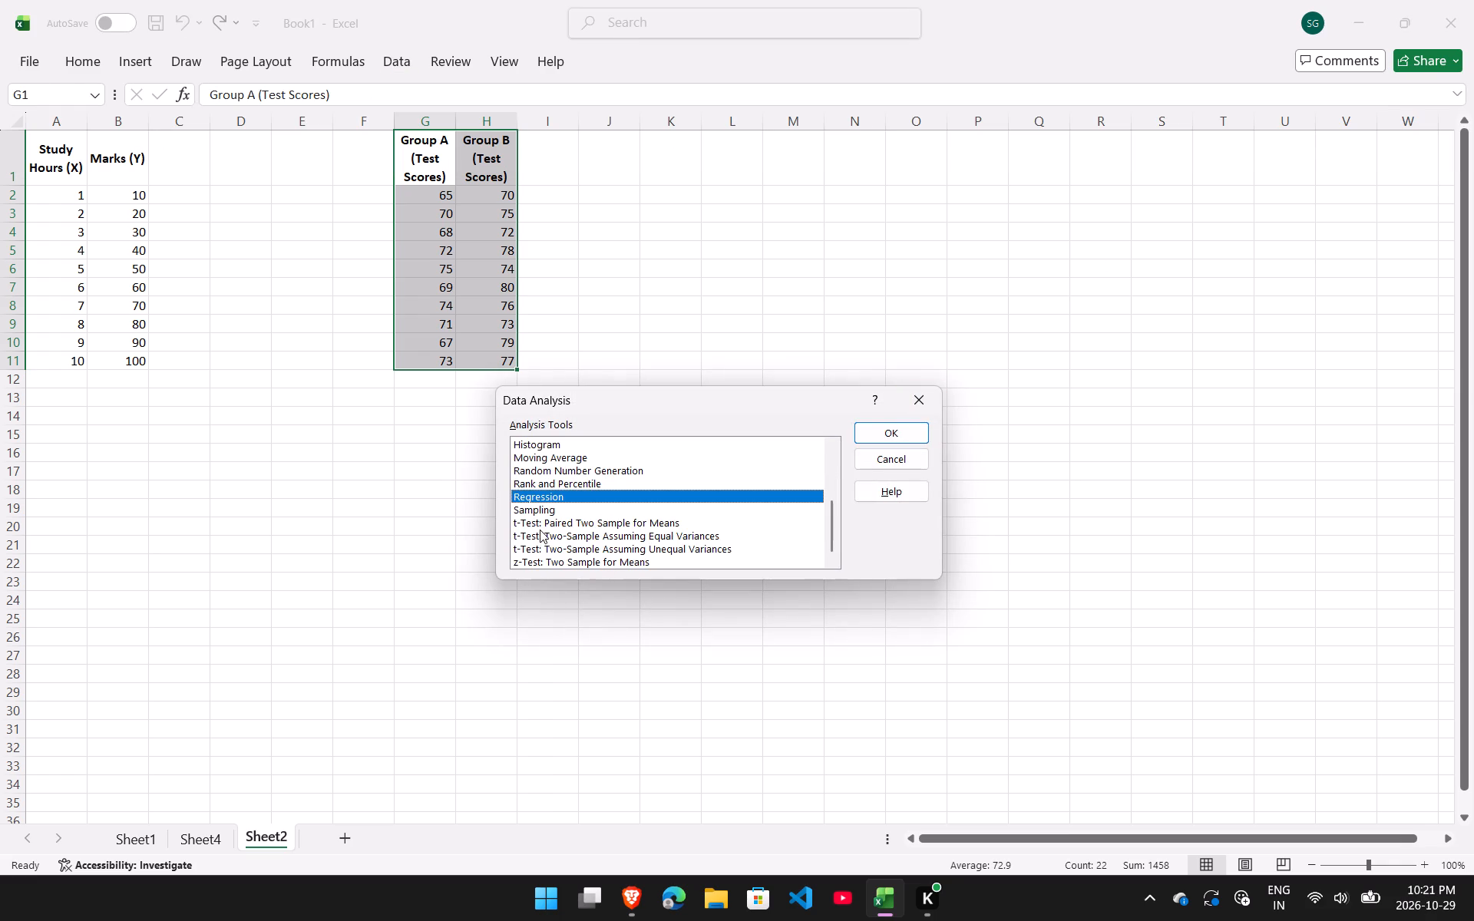
{"action": "left_click", "coordinate": [542, 533]}
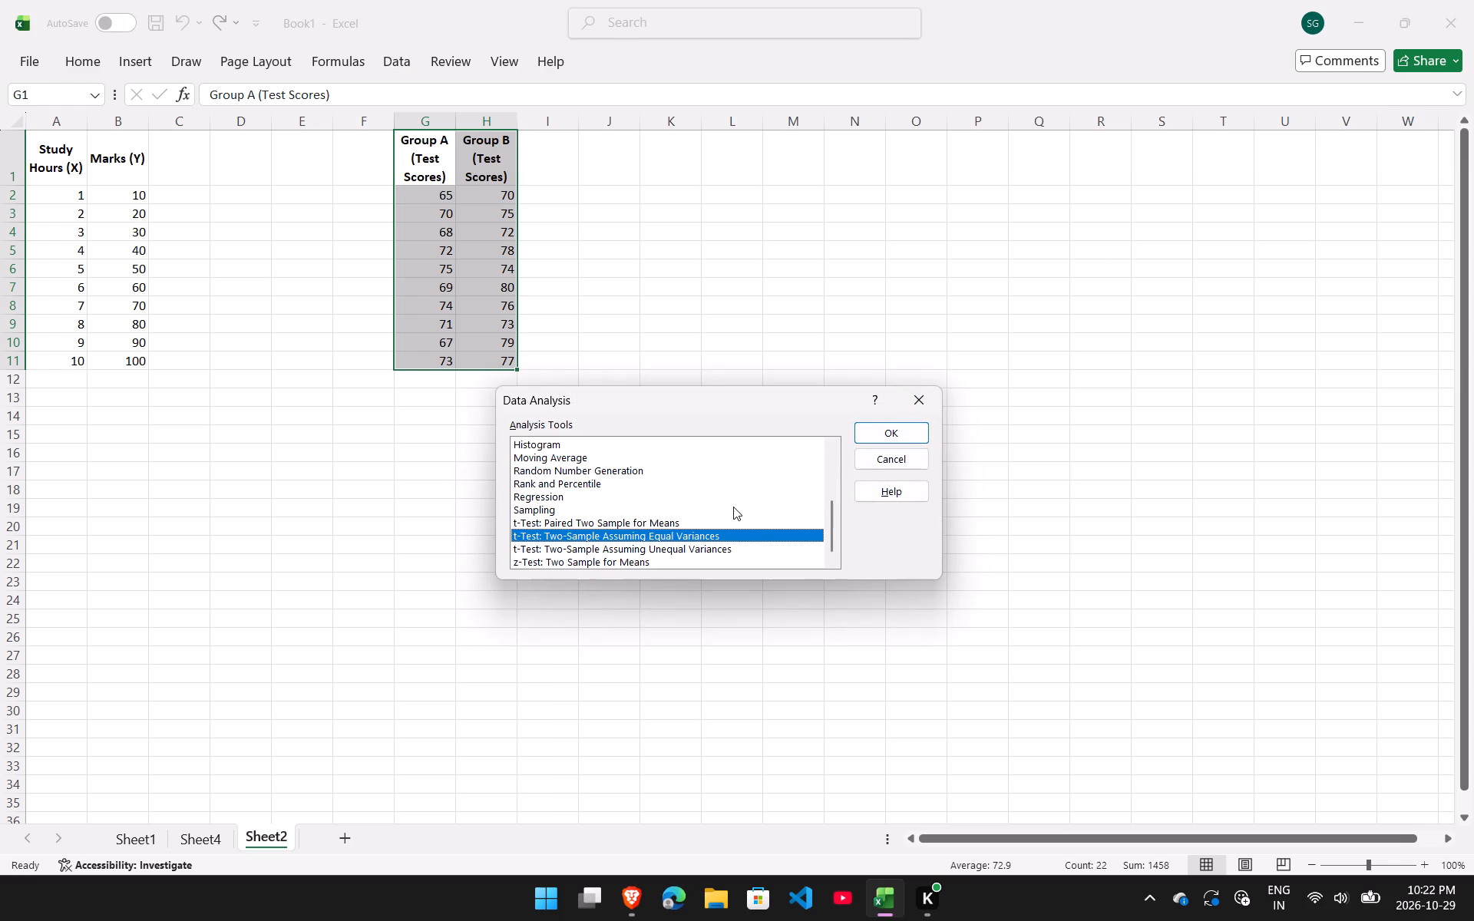
{"action": "left_click", "coordinate": [901, 438]}
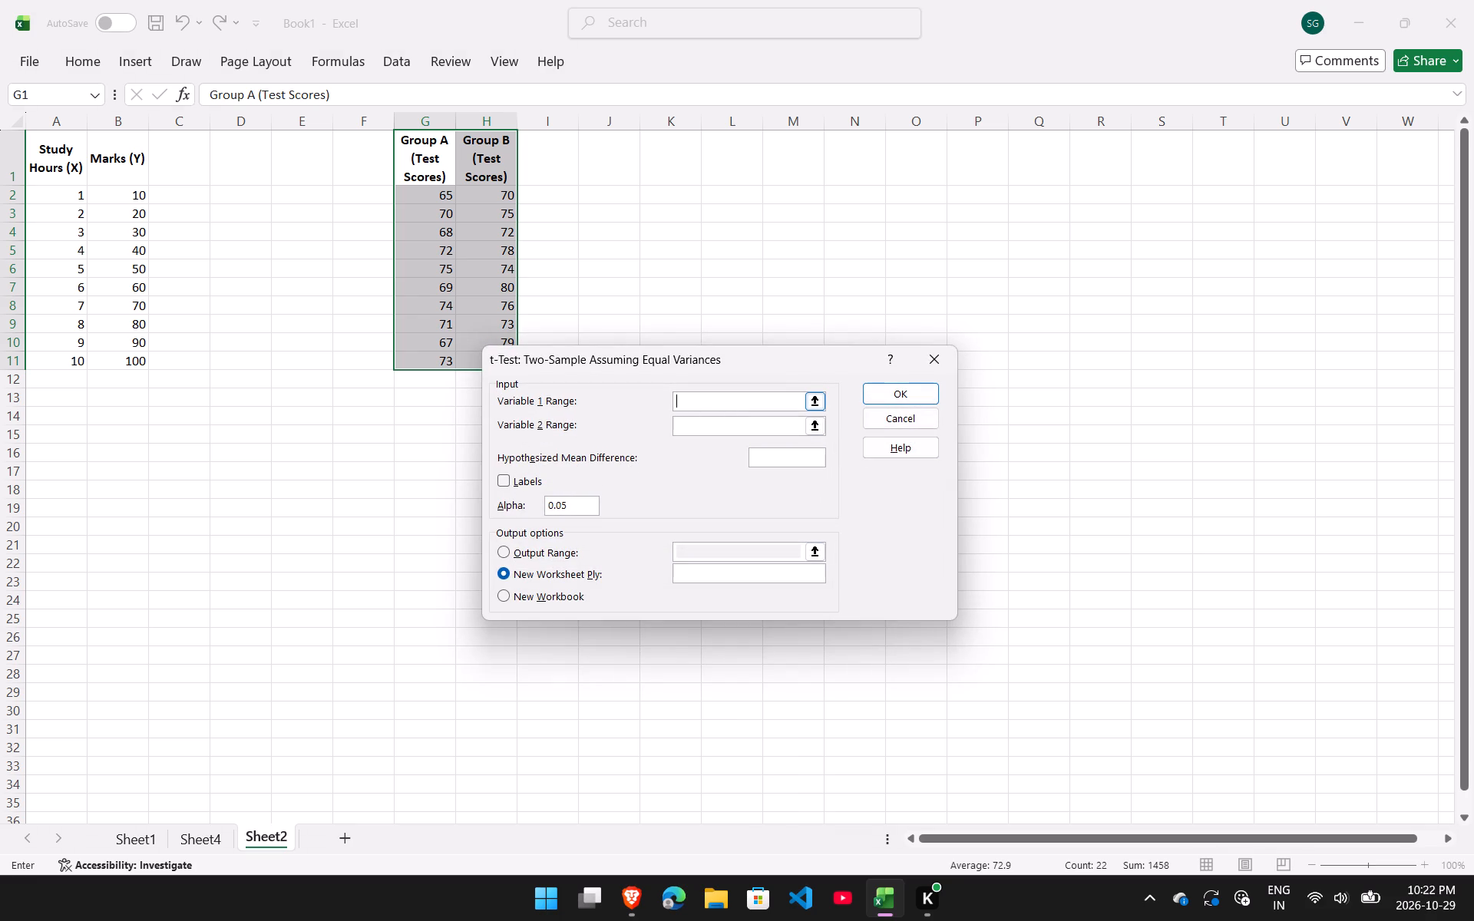
{"action": "type", "text": "G1"}
{"action": "key", "text": "shift+colon"}
{"action": "key", "text": "g"}
{"action": "type", "text": "11"}
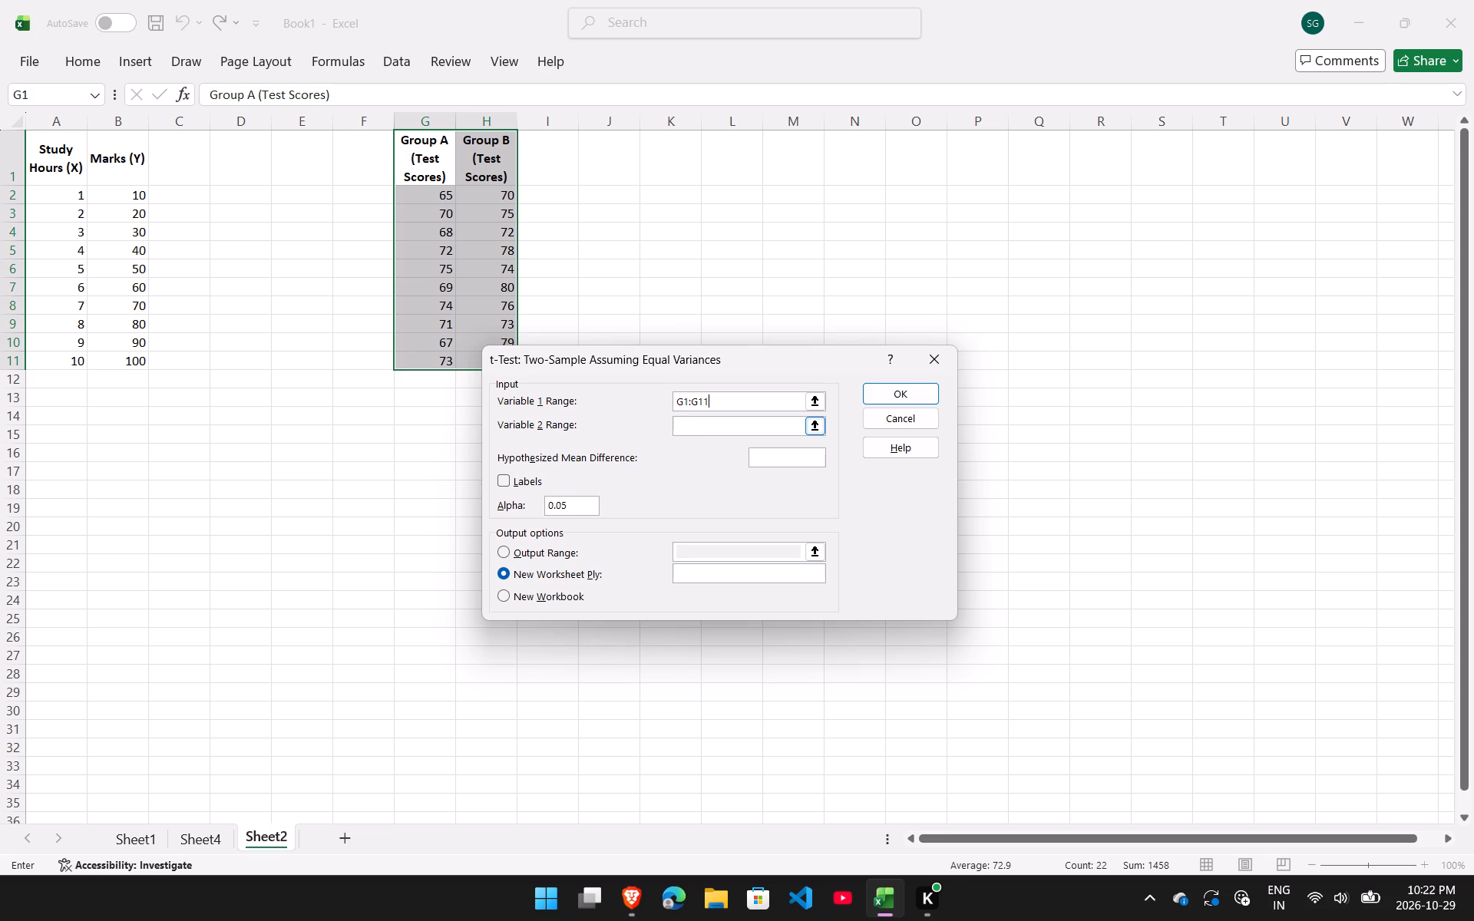
Set Variable 2 Range to H1:H11 for the two-sample t-Test.
{"action": "right_click", "coordinate": [684, 424]}
{"action": "left_click", "coordinate": [677, 425]}
{"action": "left_click", "coordinate": [677, 425]}
{"action": "type", "text": "H1"}
{"action": "key", "text": "shift+colon"}
{"action": "type", "text": "H11"}
Check the lab manual's t-Test instructions in Brave, and set the Hypothesized Mean Difference to 0 in Excel's t-Test settings.
{"action": "key", "text": "alt+Tab"}
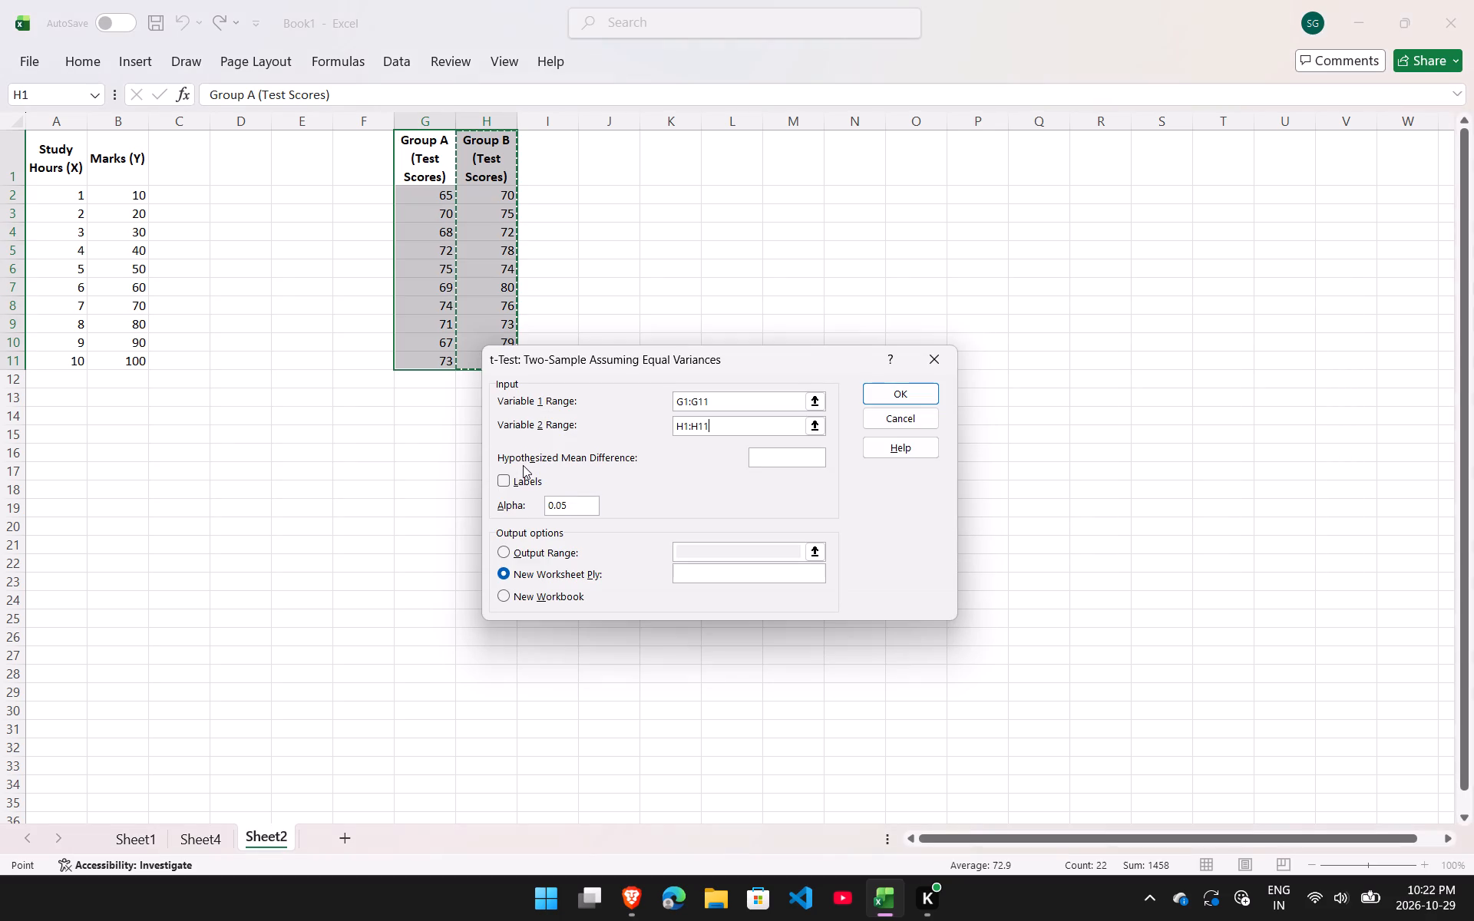
{"action": "key", "text": "alt+Tab"}
{"action": "key", "text": "alt+Tab"}
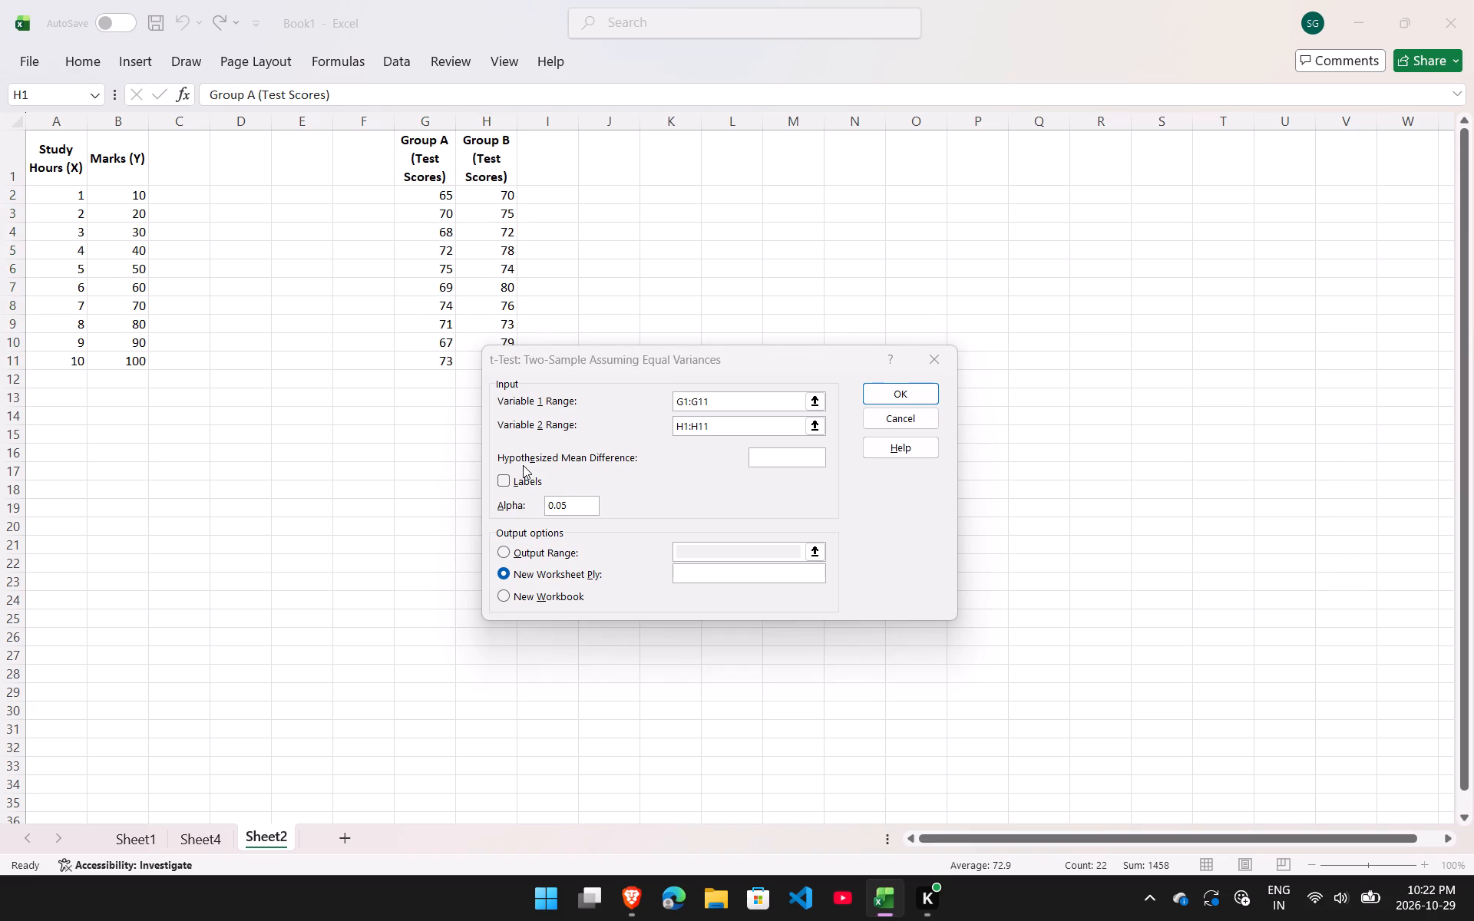
{"action": "key", "text": "alt+Tab"}
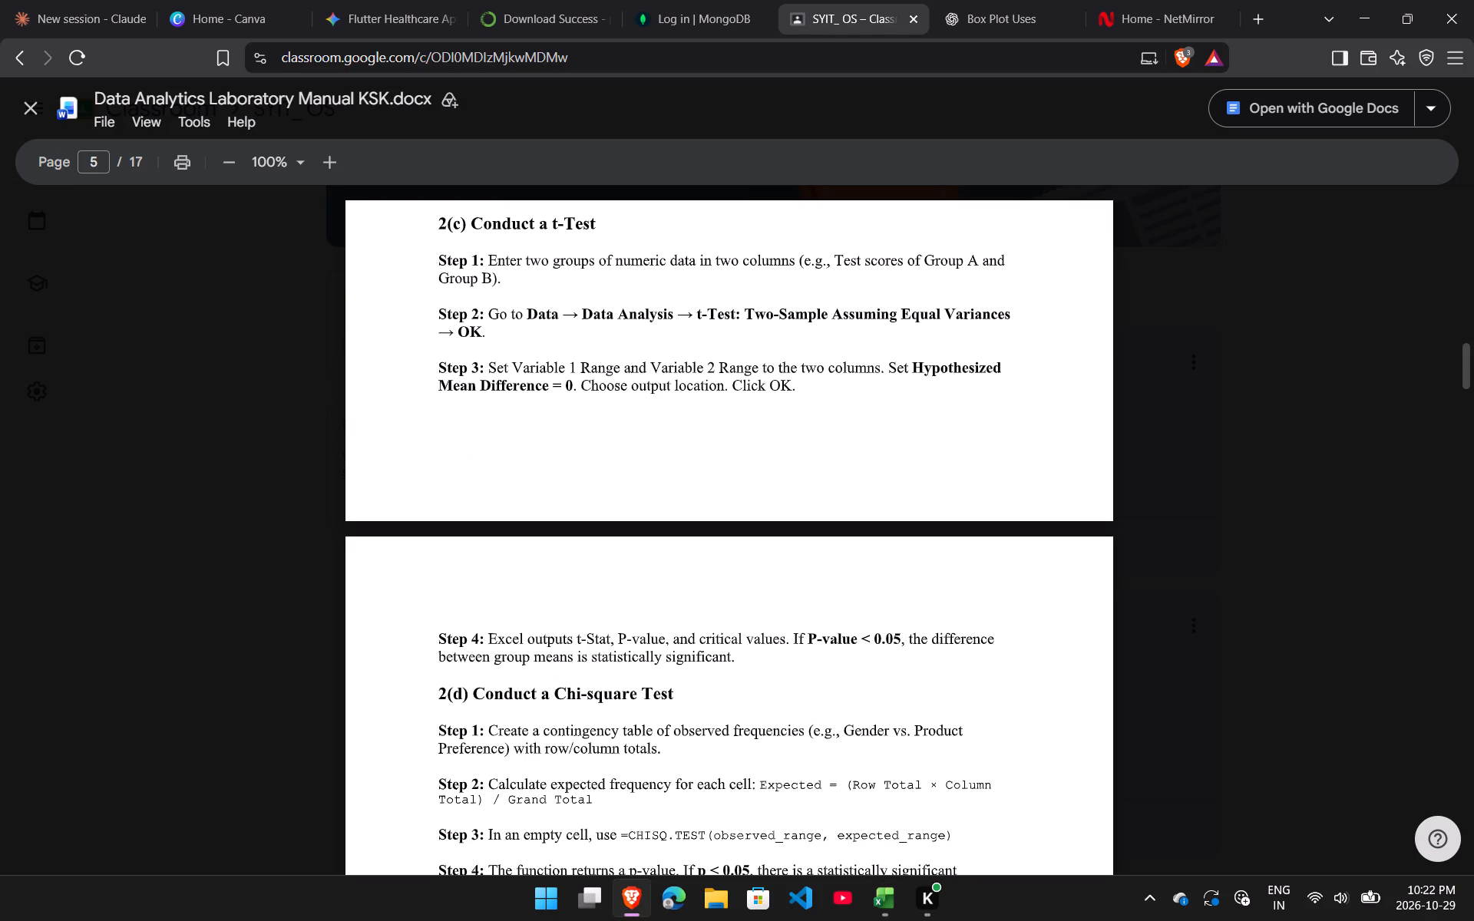
{"action": "key", "text": "alt+Tab"}
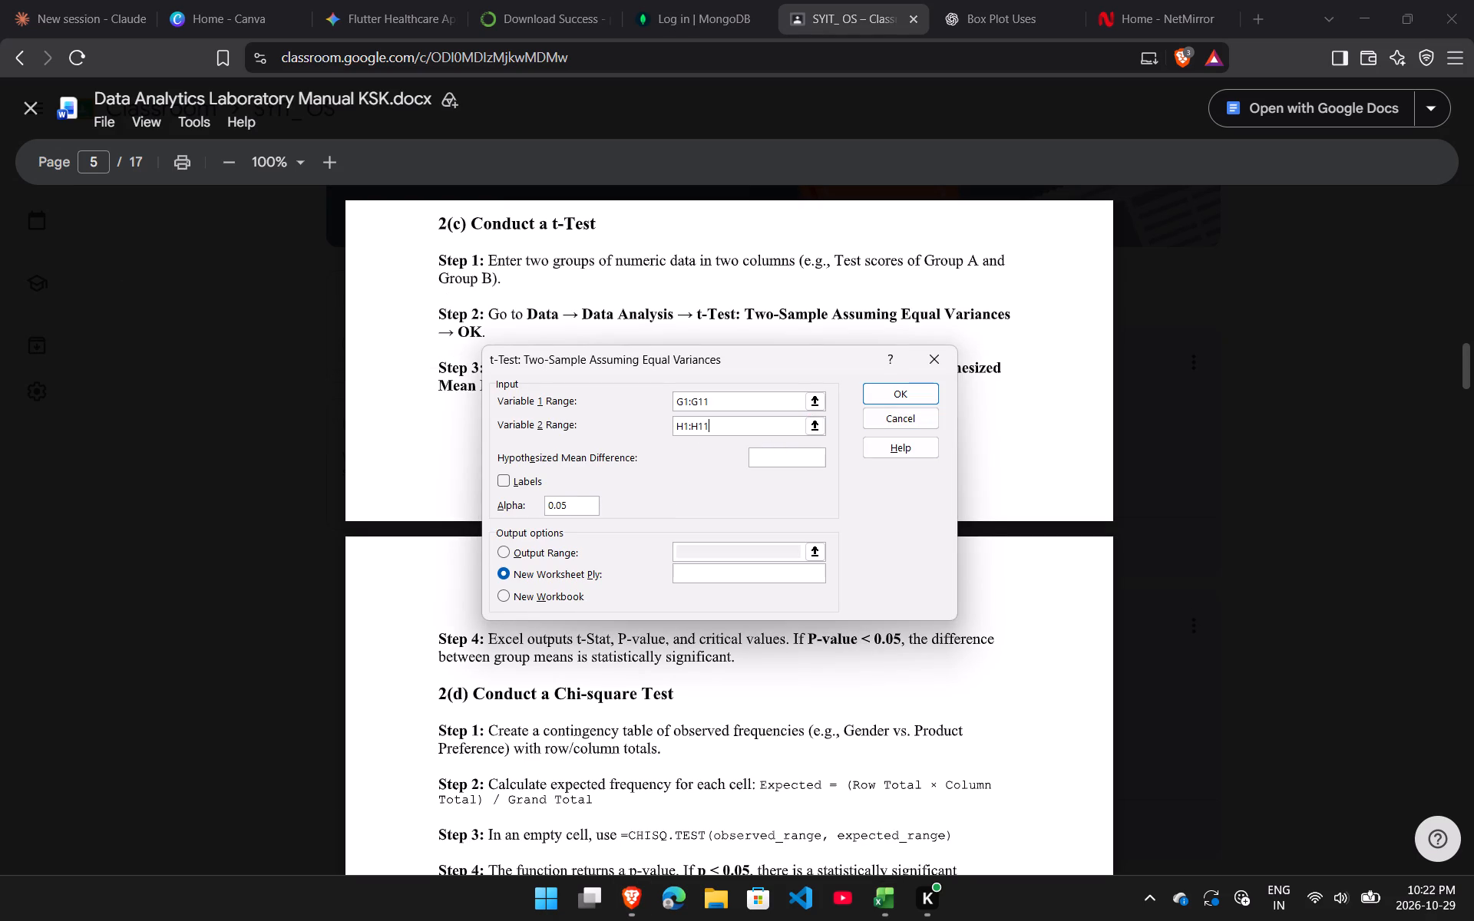
{"action": "left_click", "coordinate": [759, 452]}
{"action": "key", "text": "0"}
Recheck the lab manual's section 2(c) steps in Brave against the t-Test settings in Excel.
{"action": "key", "text": "alt+Tab"}
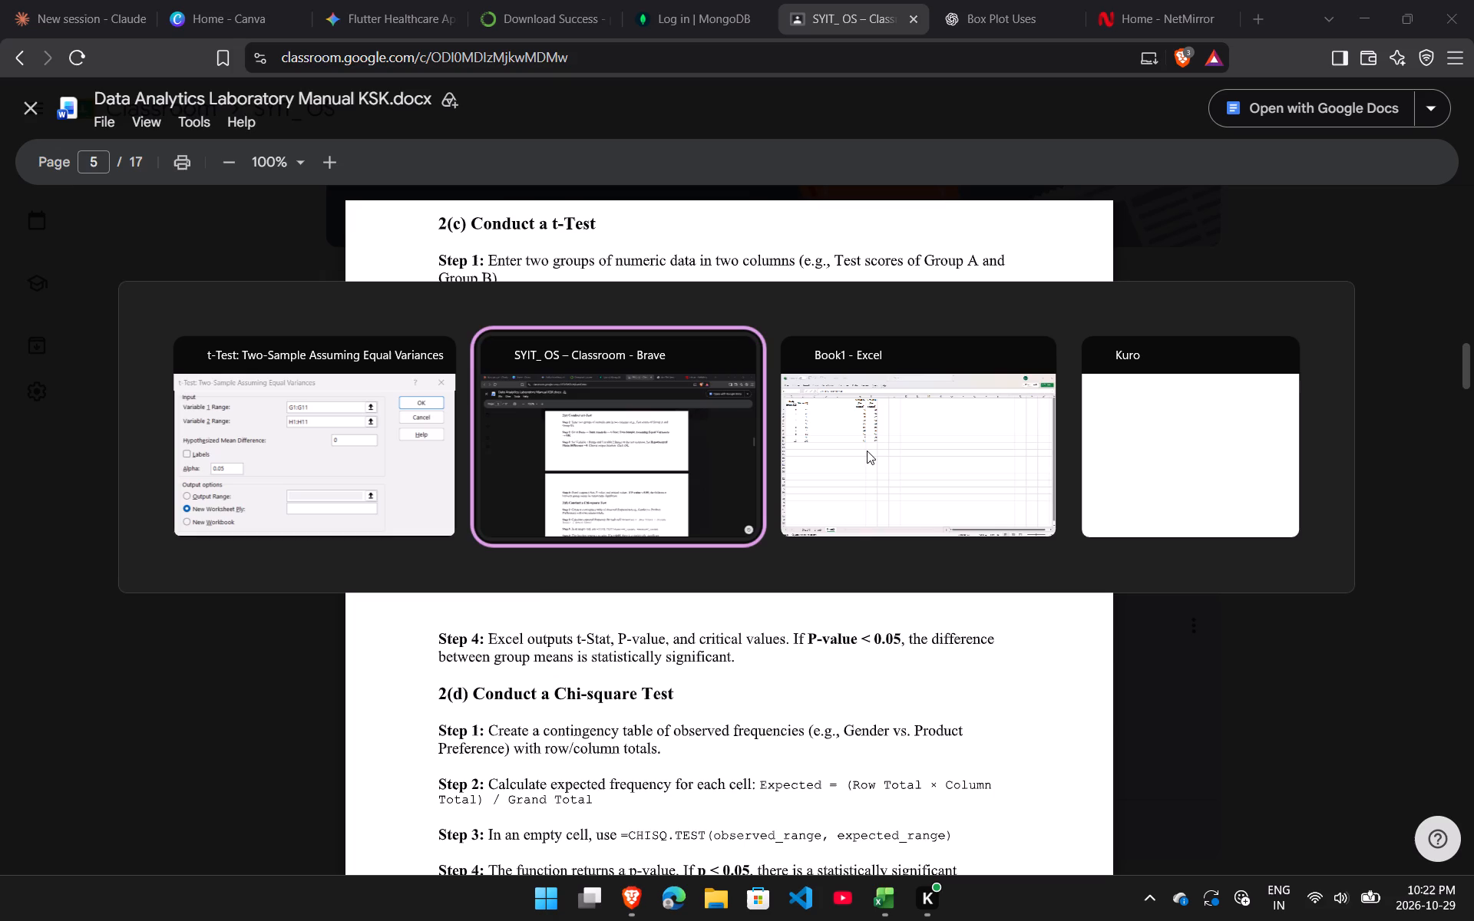
{"action": "key", "text": "alt+Tab"}
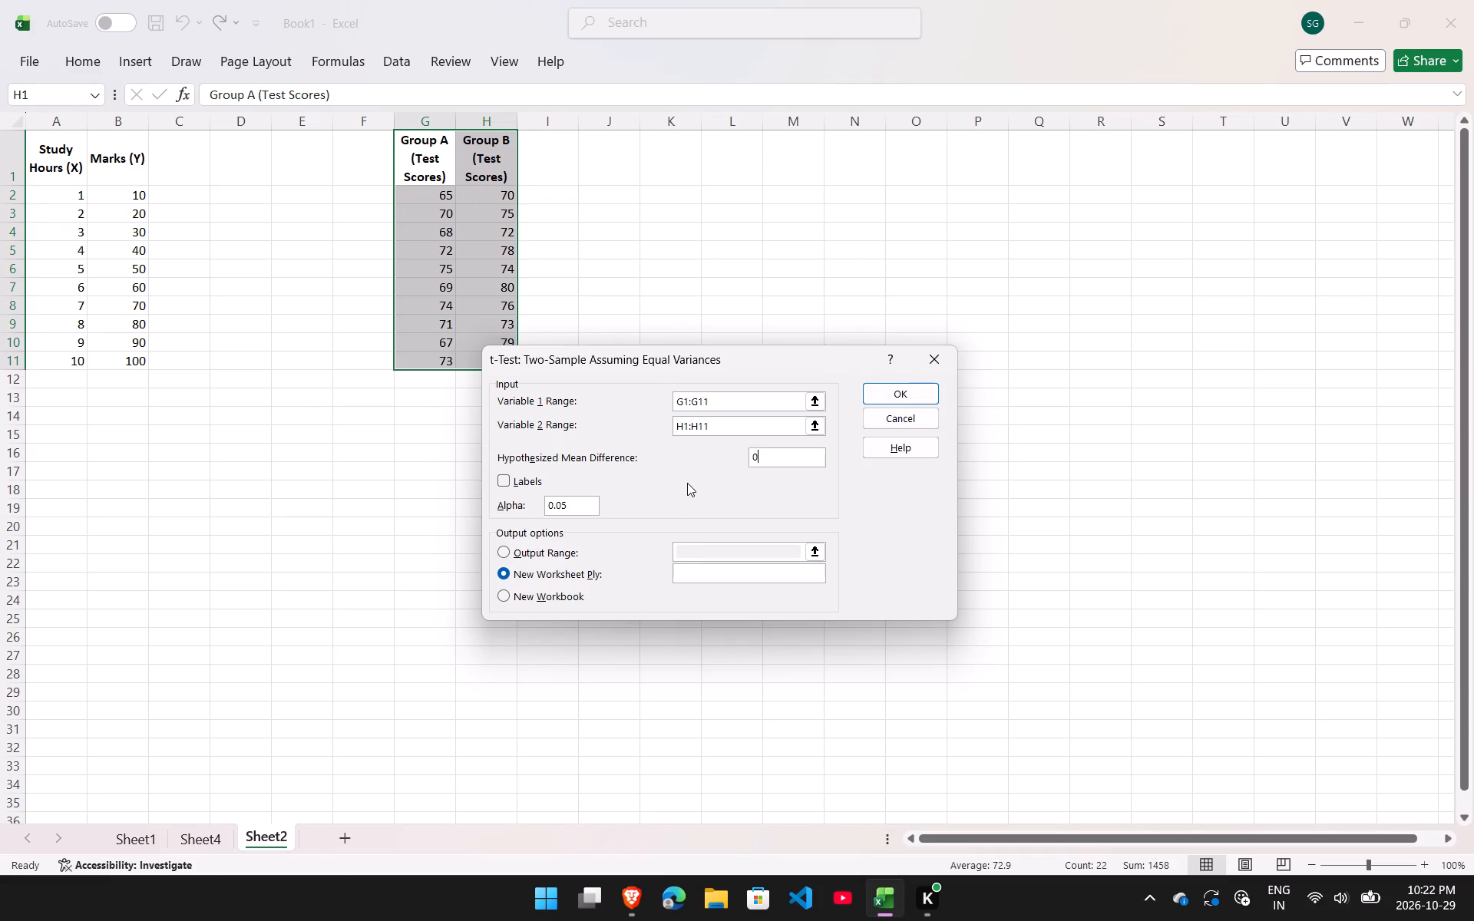
{"action": "key", "text": "alt+Tab"}
{"action": "key", "text": "alt+Tab"}
{"action": "key", "text": "alt+Tab"}
{"action": "key", "text": "alt+Tab"}
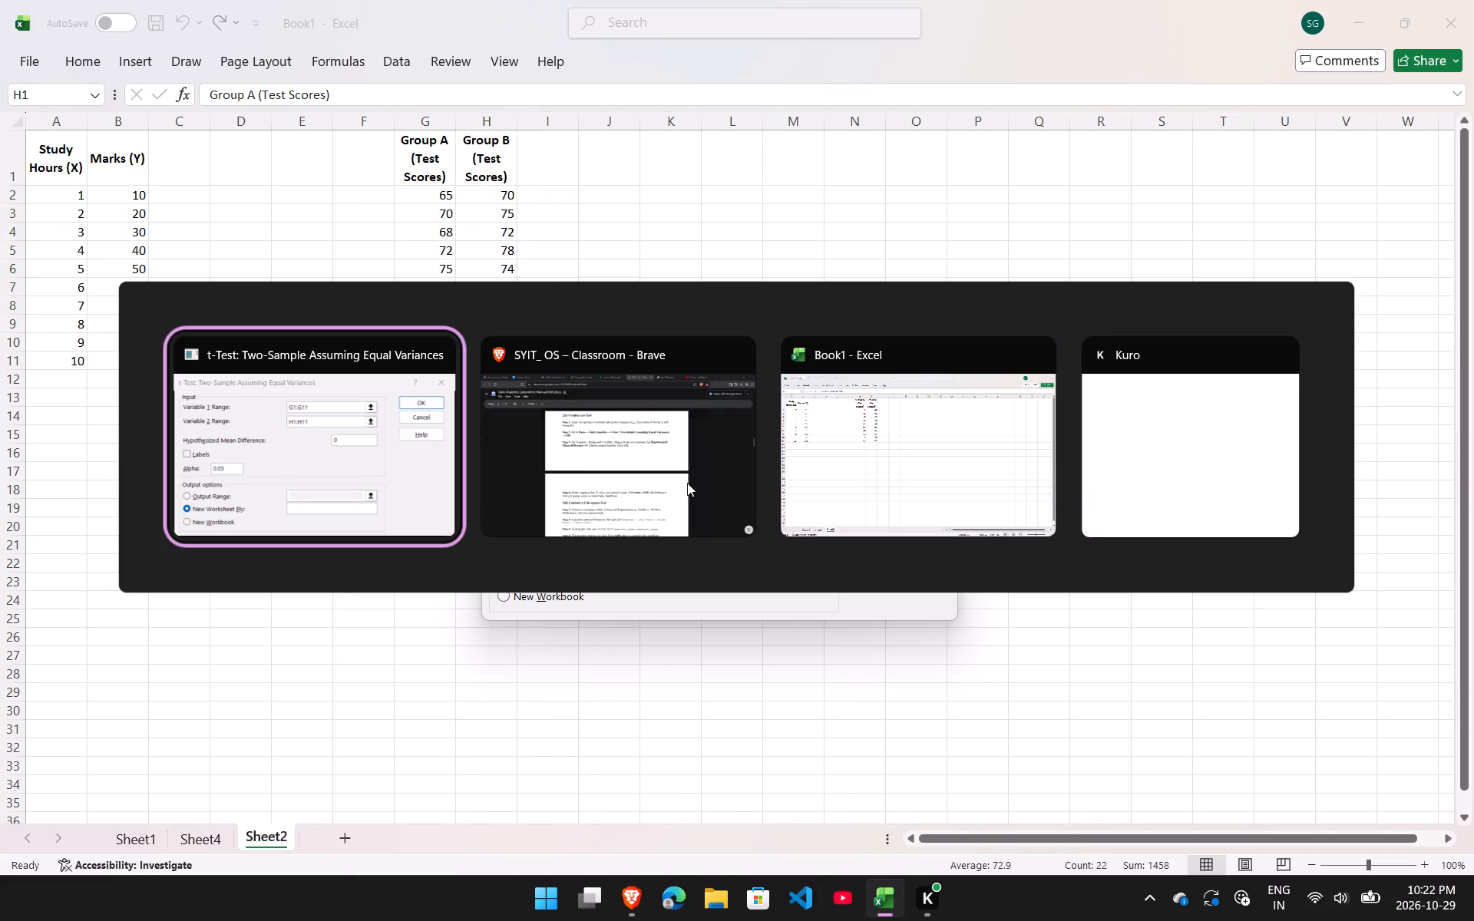
{"action": "key", "text": "alt+Tab"}
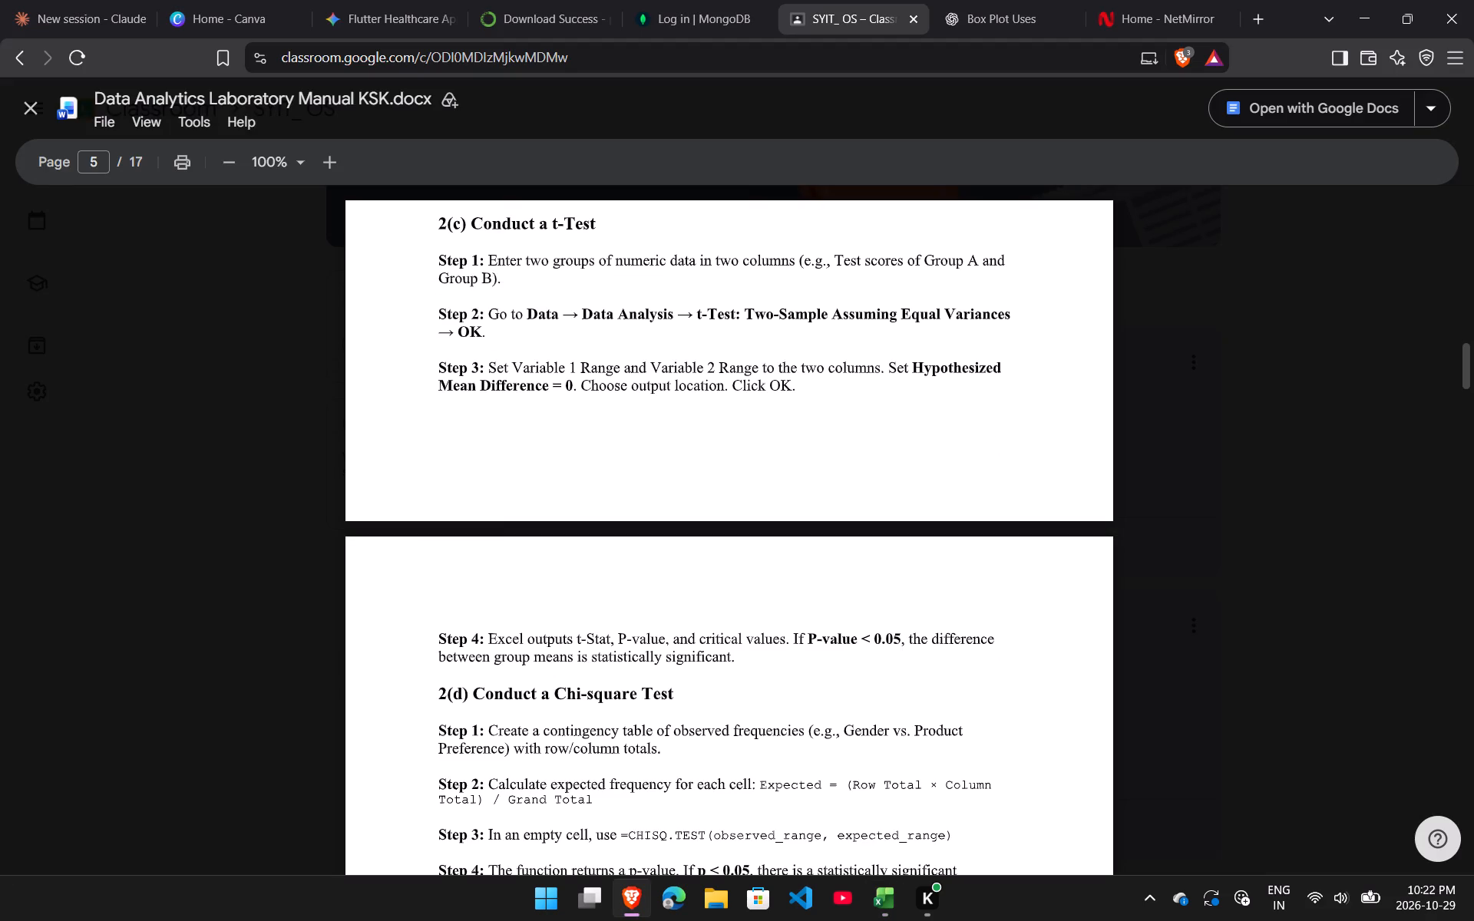
{"action": "key", "text": "alt+Tab"}
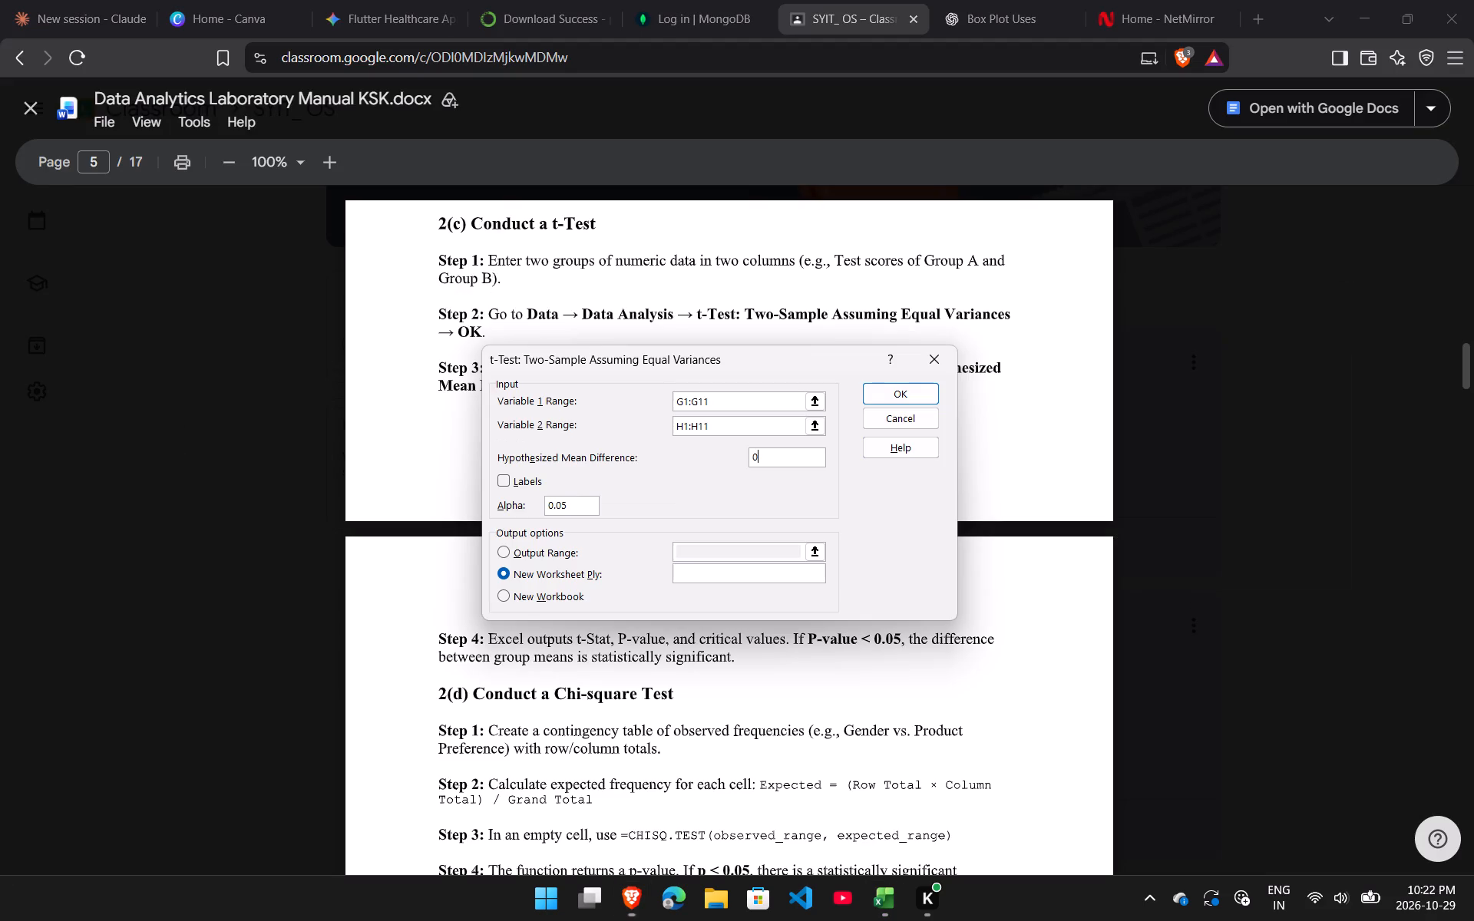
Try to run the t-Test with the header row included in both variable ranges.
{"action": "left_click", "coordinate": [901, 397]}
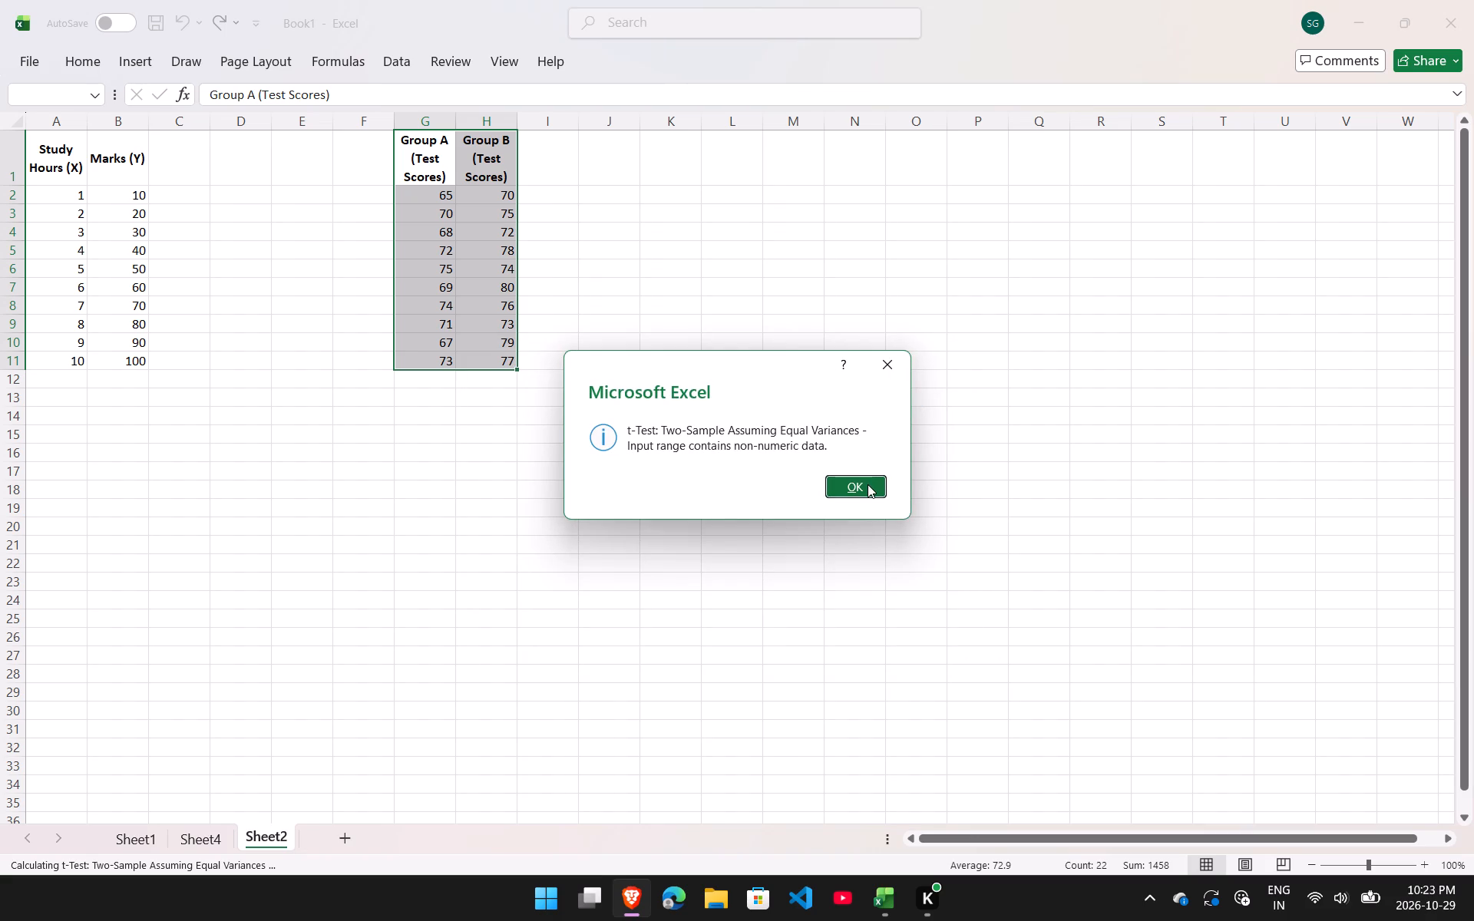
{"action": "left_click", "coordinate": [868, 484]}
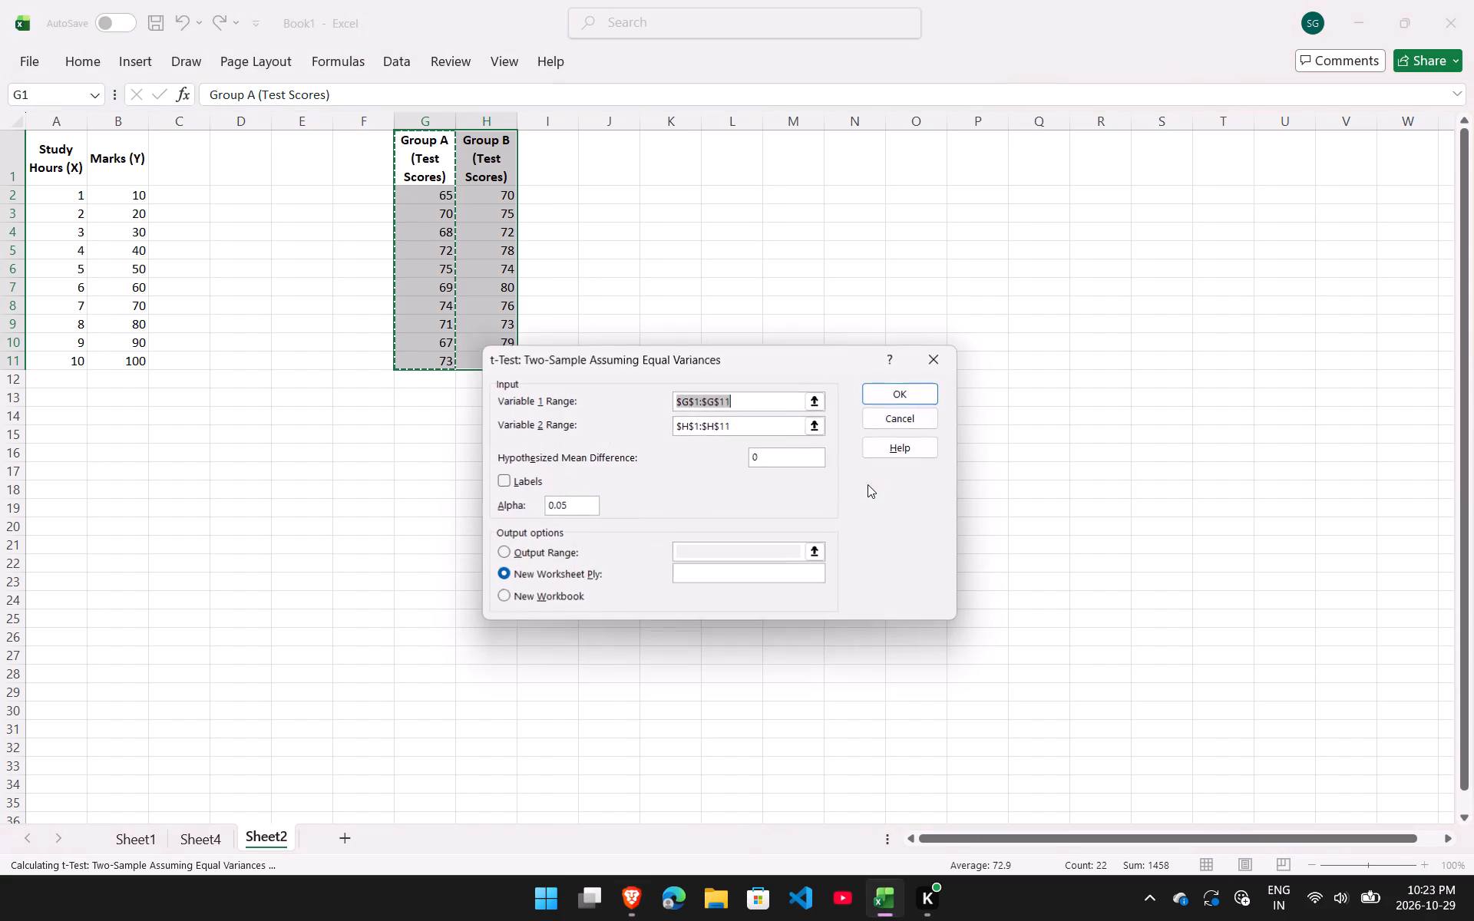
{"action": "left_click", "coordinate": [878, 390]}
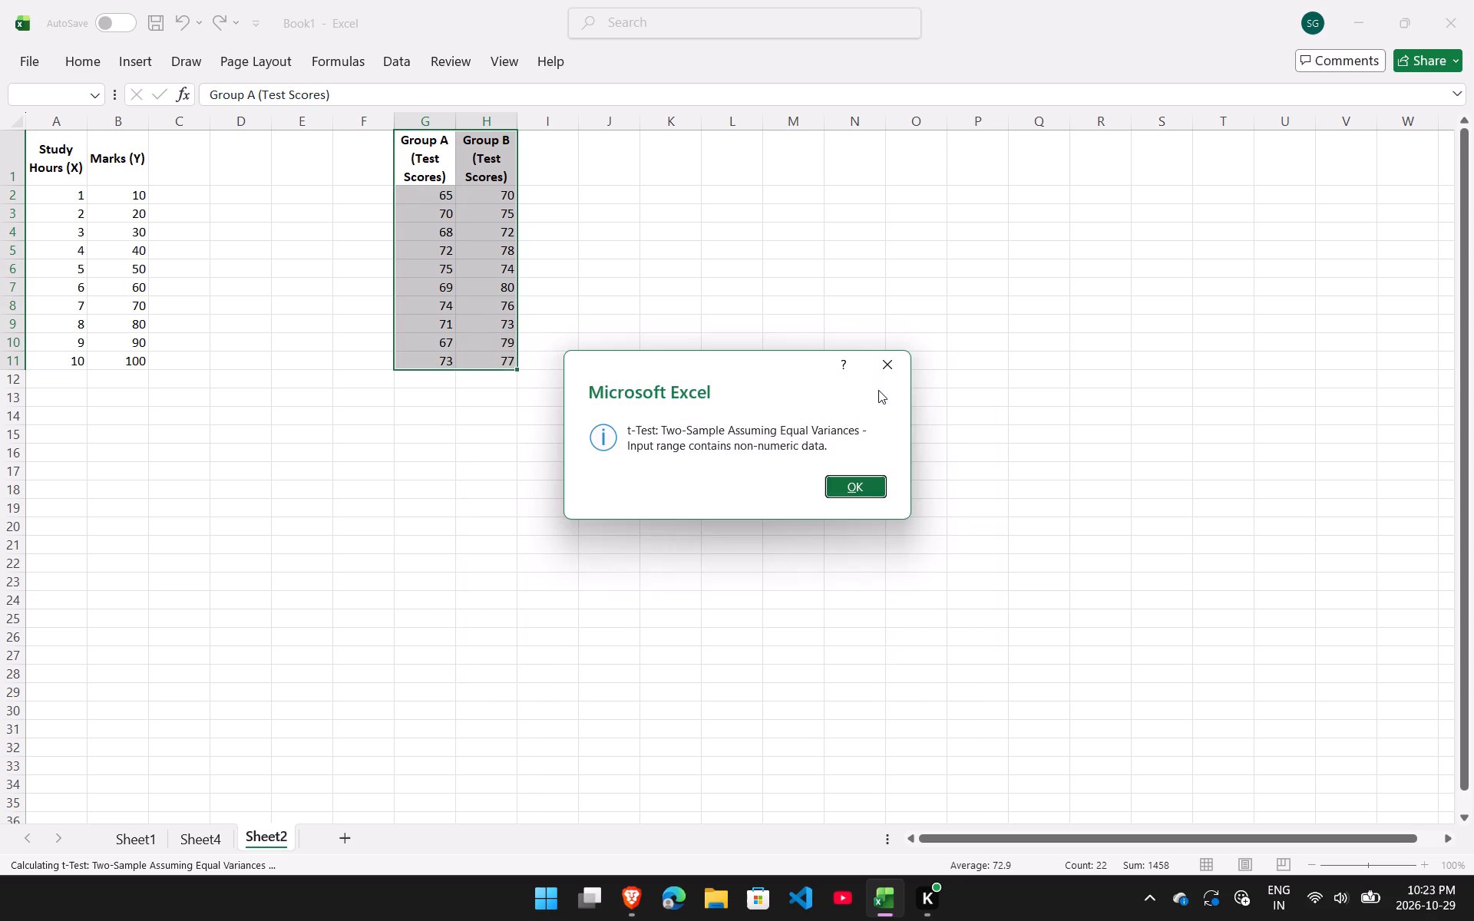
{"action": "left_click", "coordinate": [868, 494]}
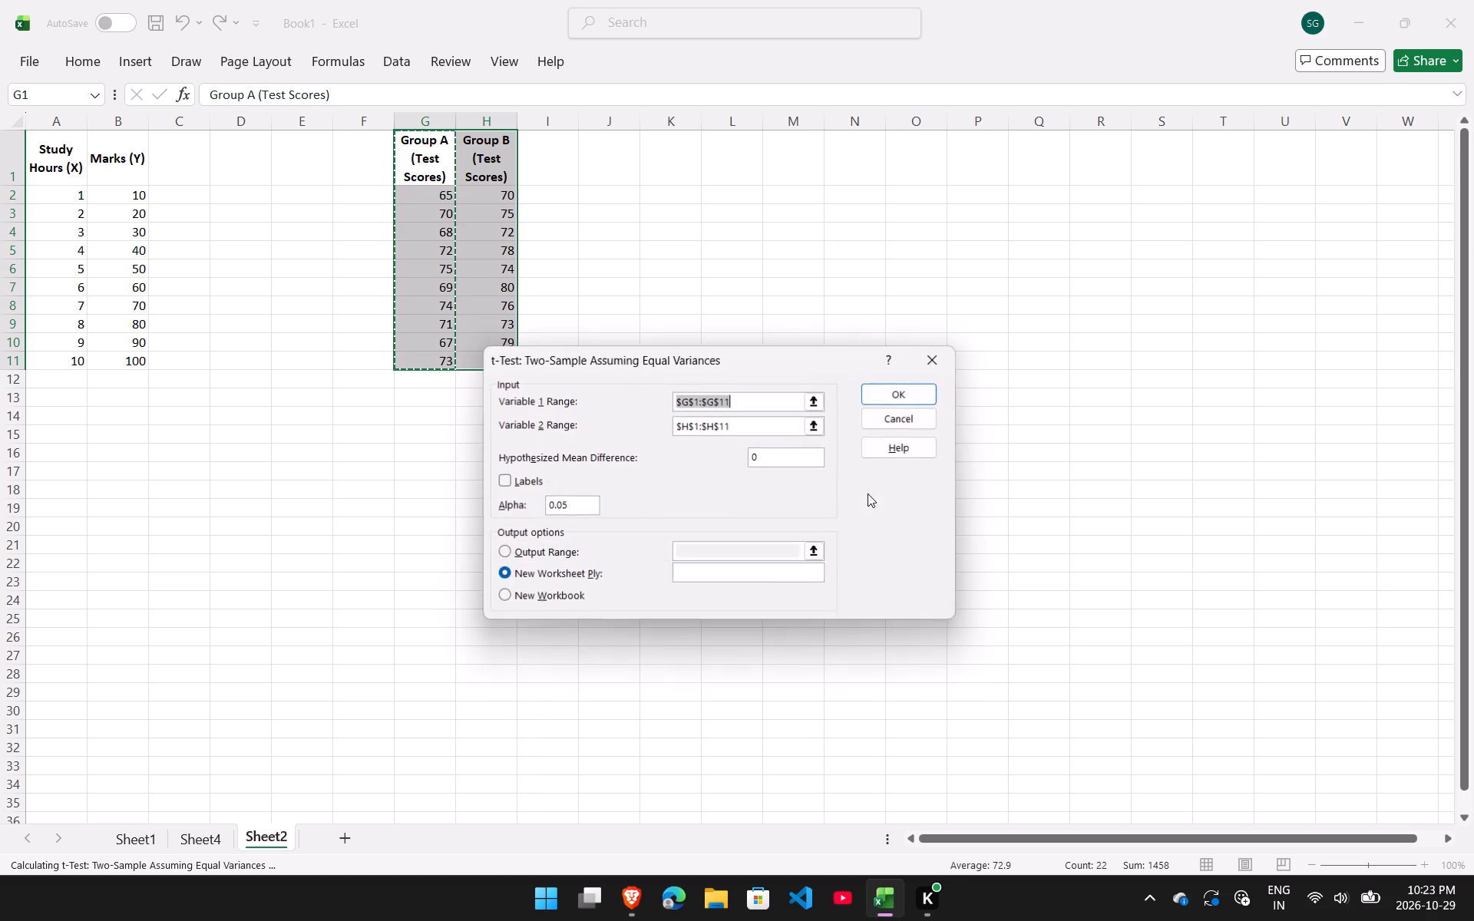
Change the variable ranges to $G$2:$G$11 and $H$2:$H$11, and run the t-Test with output to a new worksheet.
{"action": "left_click", "coordinate": [699, 404]}
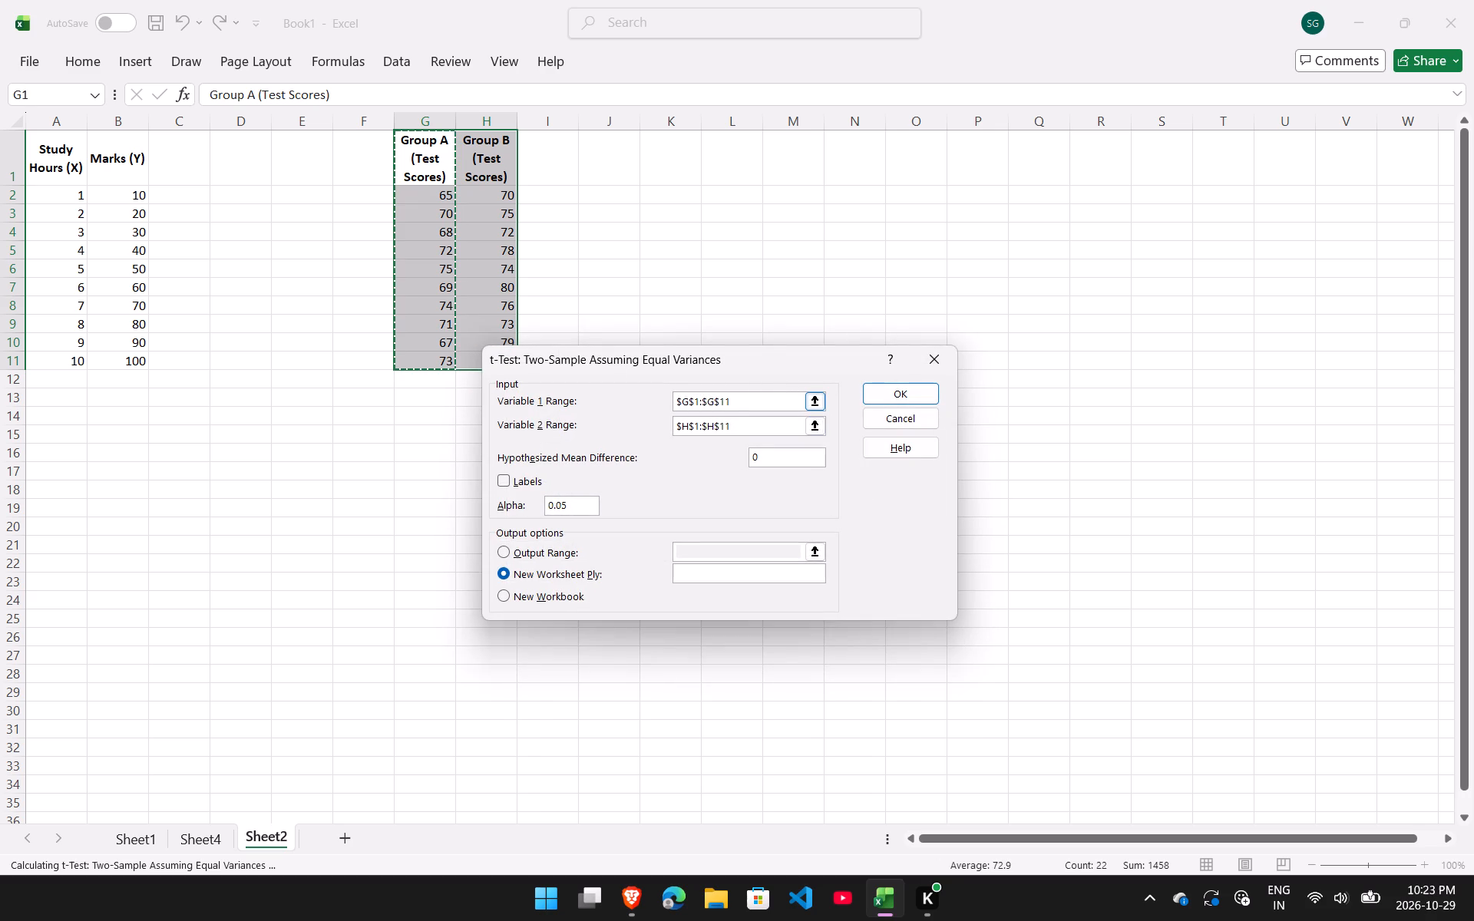
{"action": "key", "text": "BackSpace"}
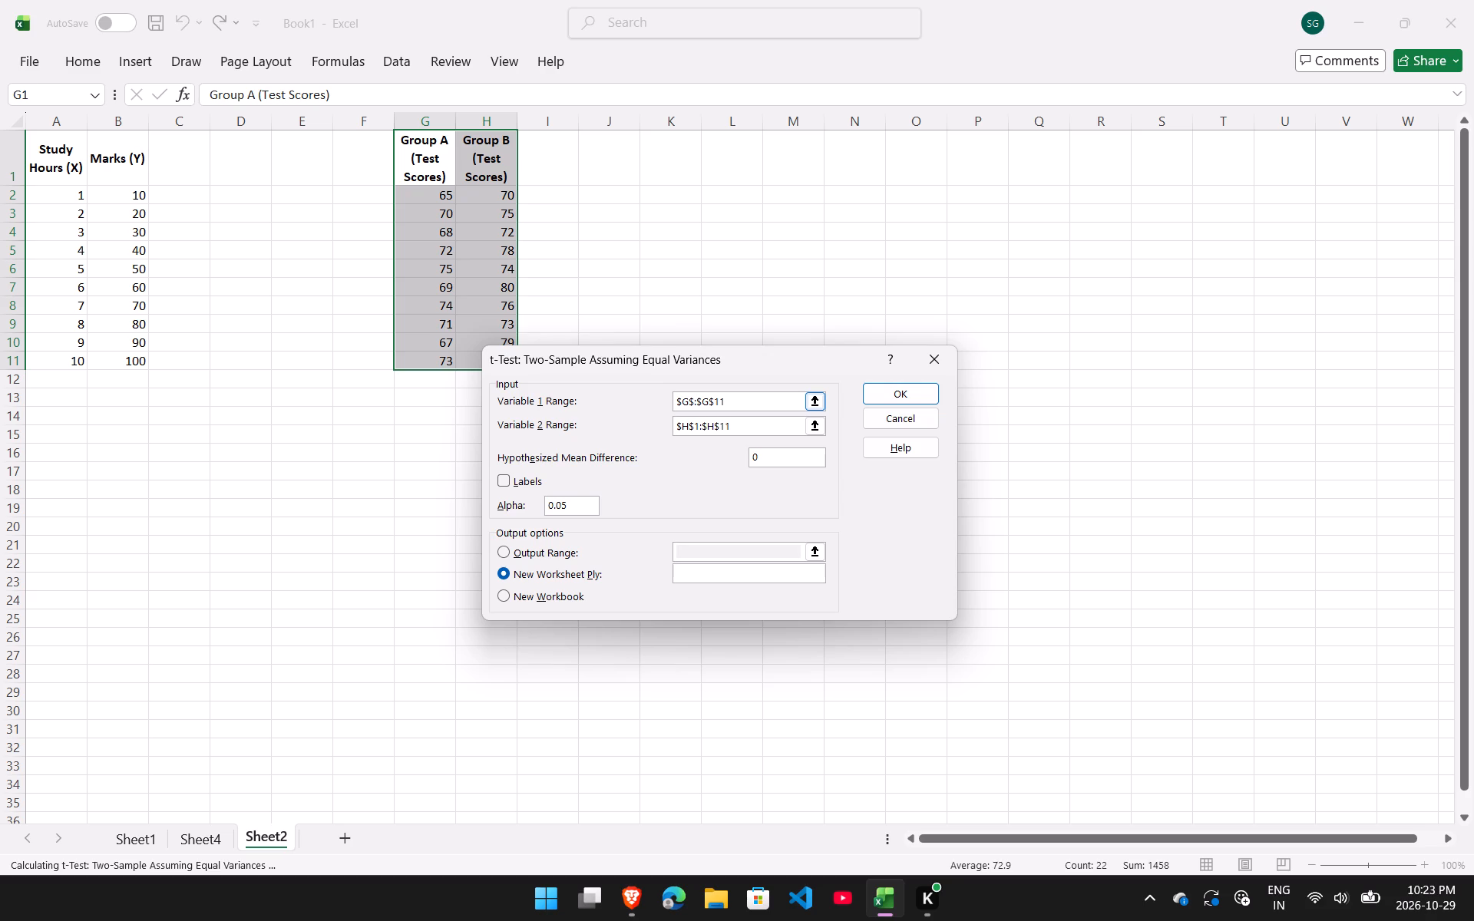
{"action": "key", "text": "2"}
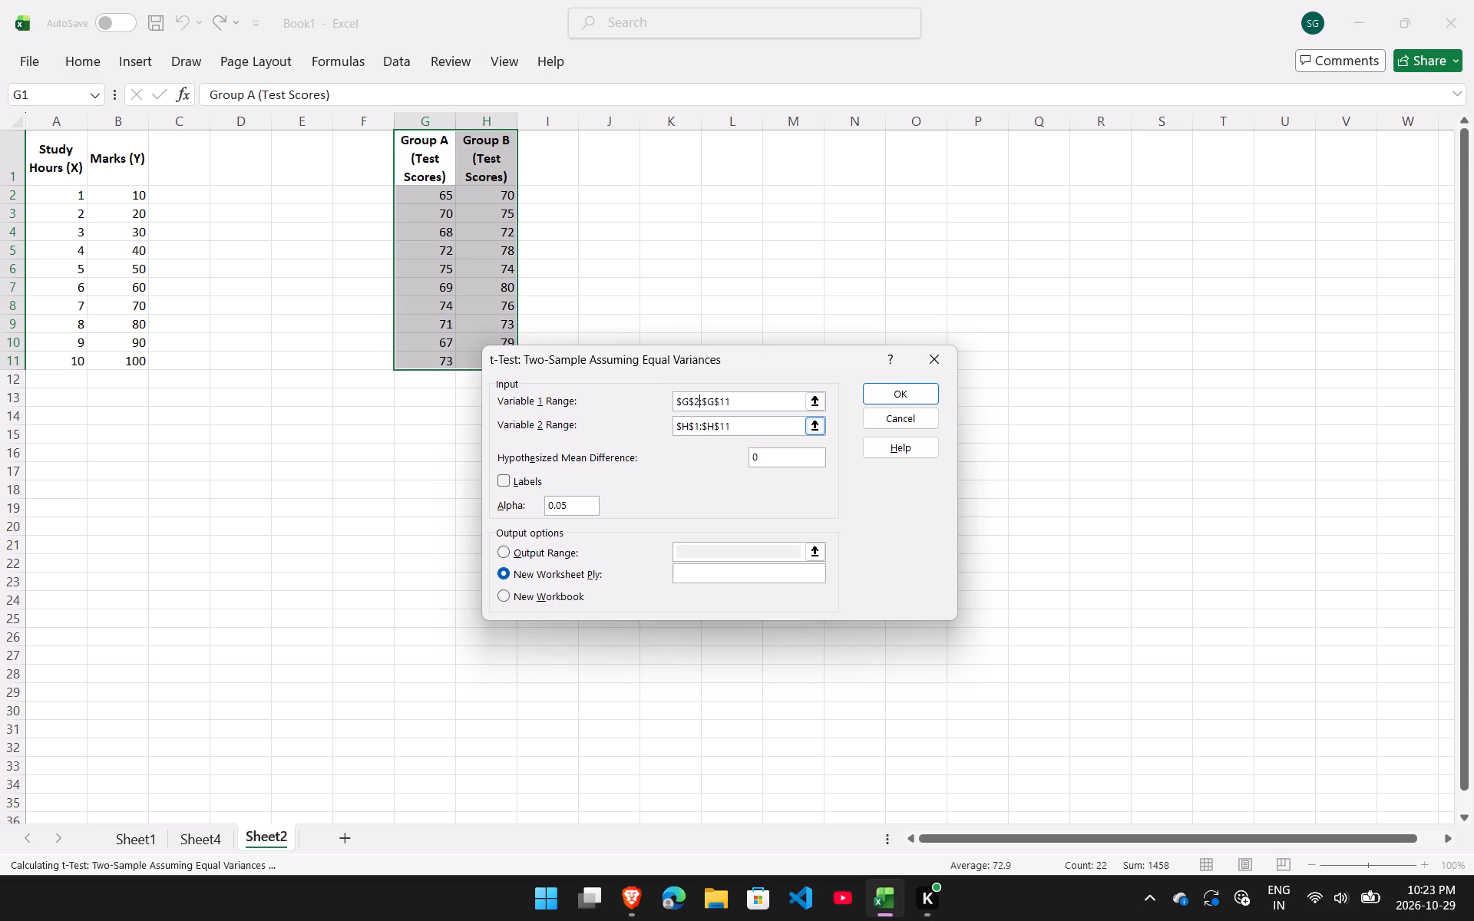
{"action": "left_click", "coordinate": [702, 429]}
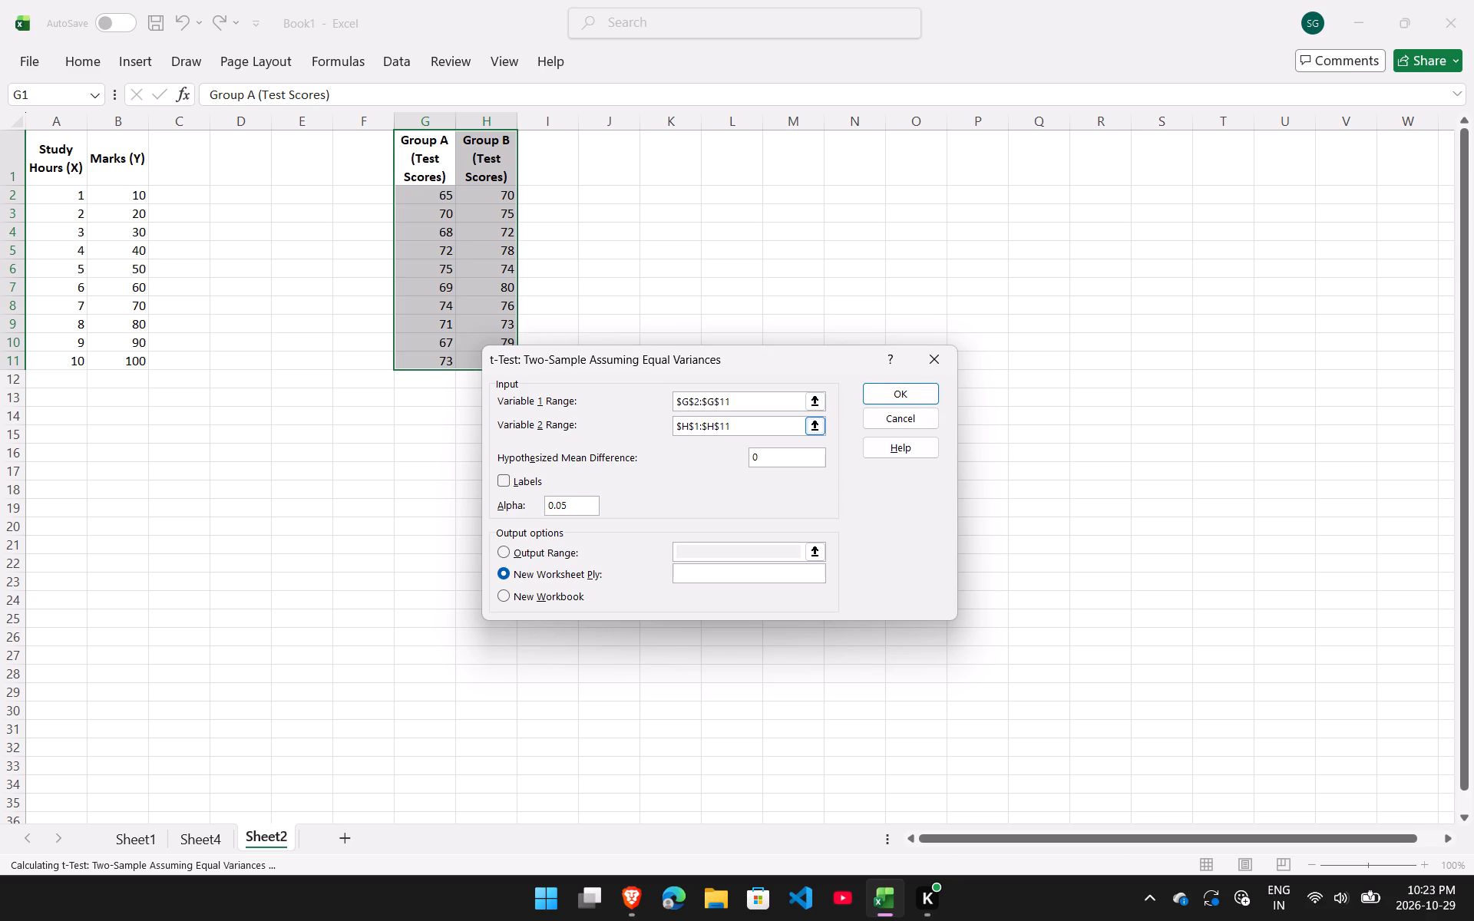
{"action": "left_click", "coordinate": [699, 429]}
{"action": "key", "text": "BackSpace"}
{"action": "key", "text": "2"}
{"action": "left_click", "coordinate": [900, 397]}
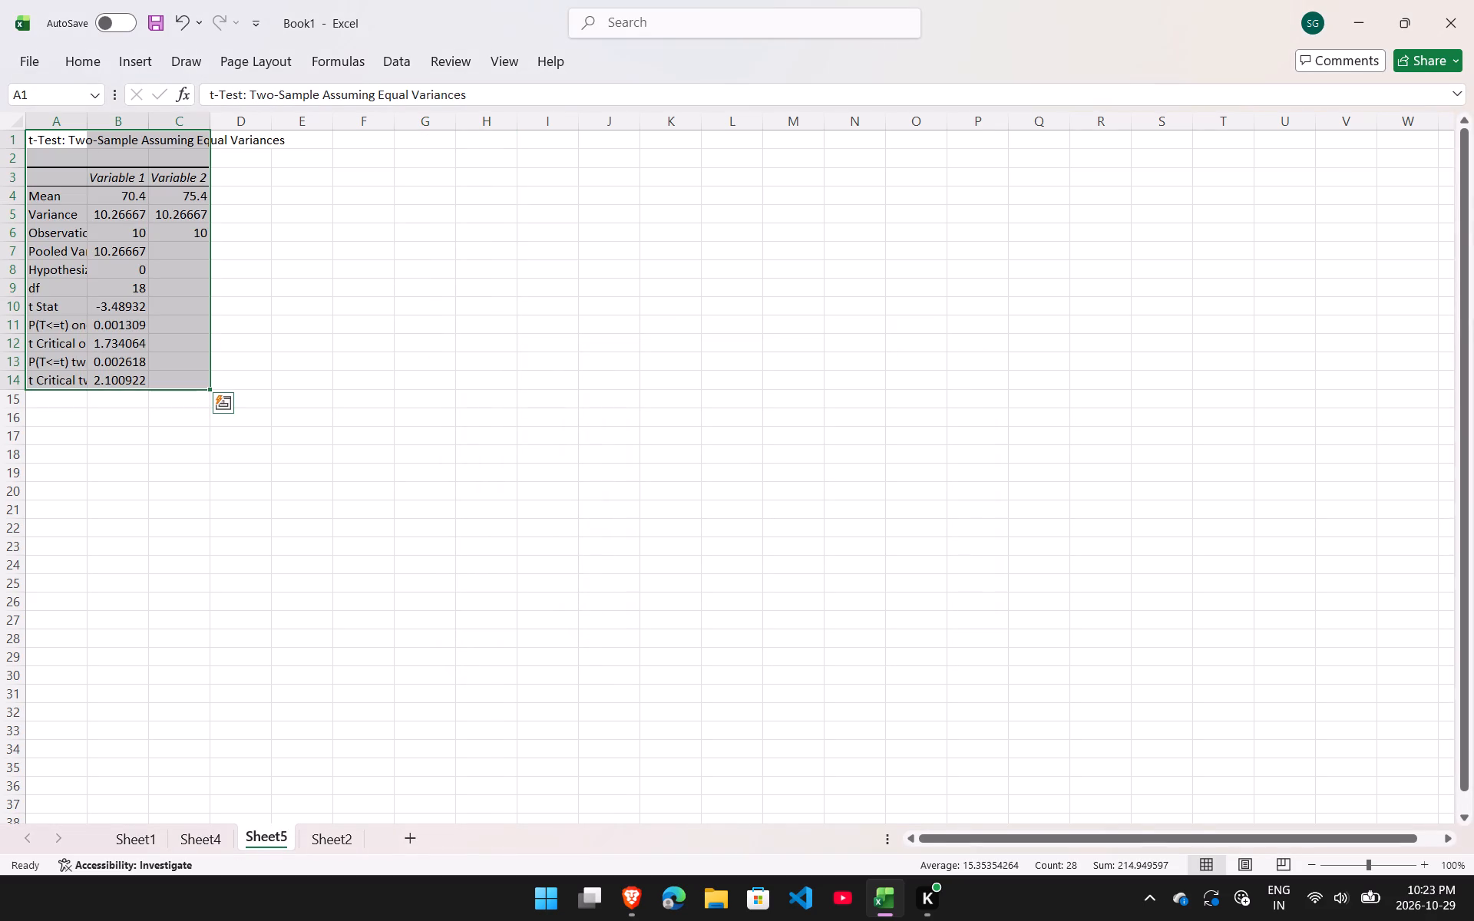
Widen columns A, B and C of the t-Test output on Sheet5 to show more of the labels and values.
{"action": "left_click", "coordinate": [316, 329]}
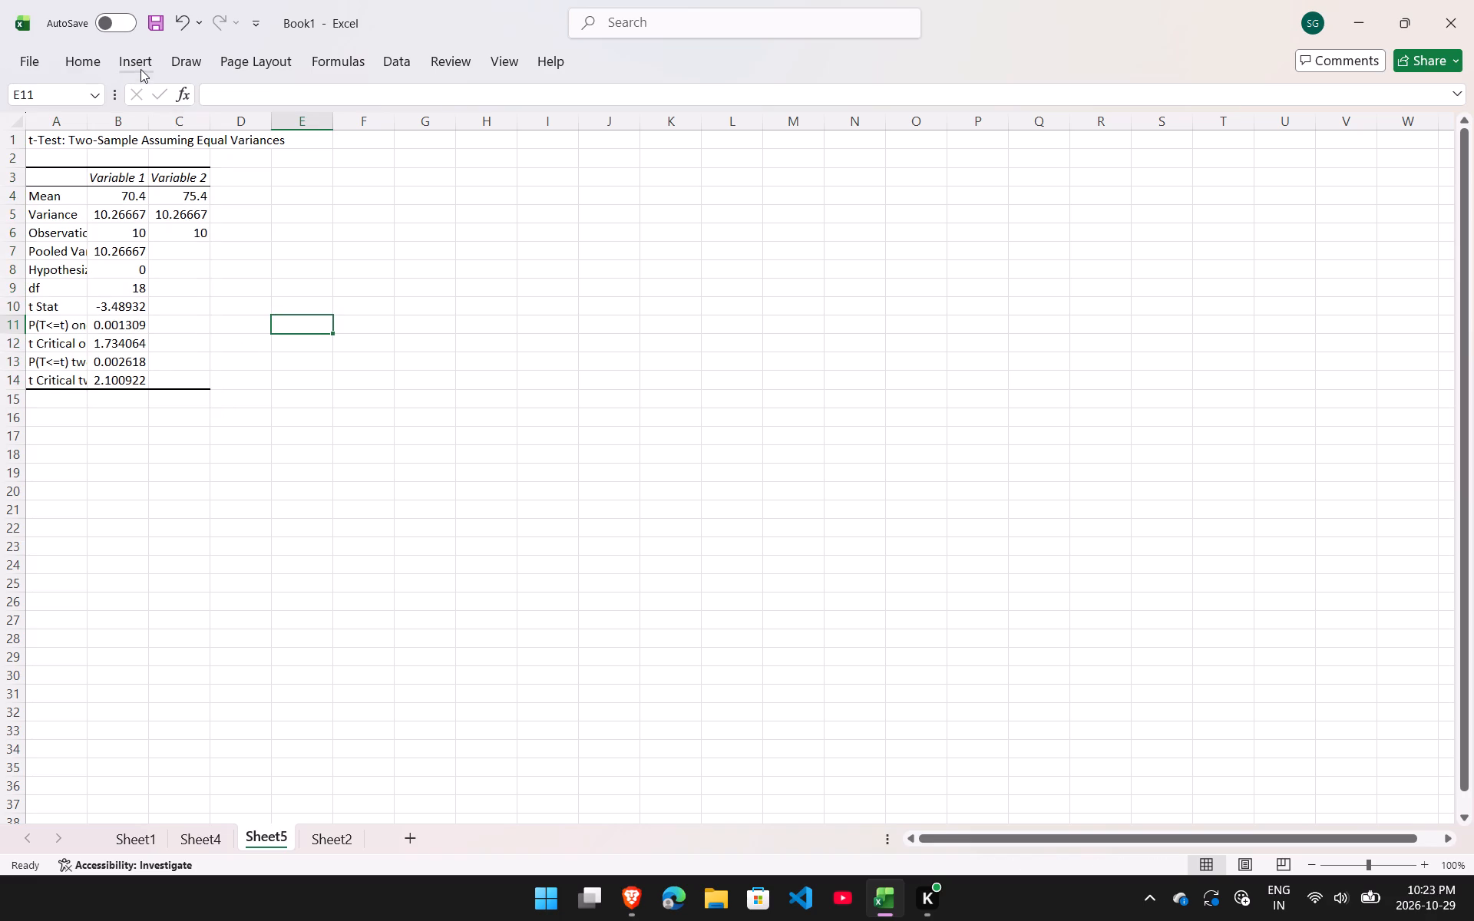
{"action": "left_click_drag", "start_coordinate": [84, 121], "coordinate": [121, 130]}
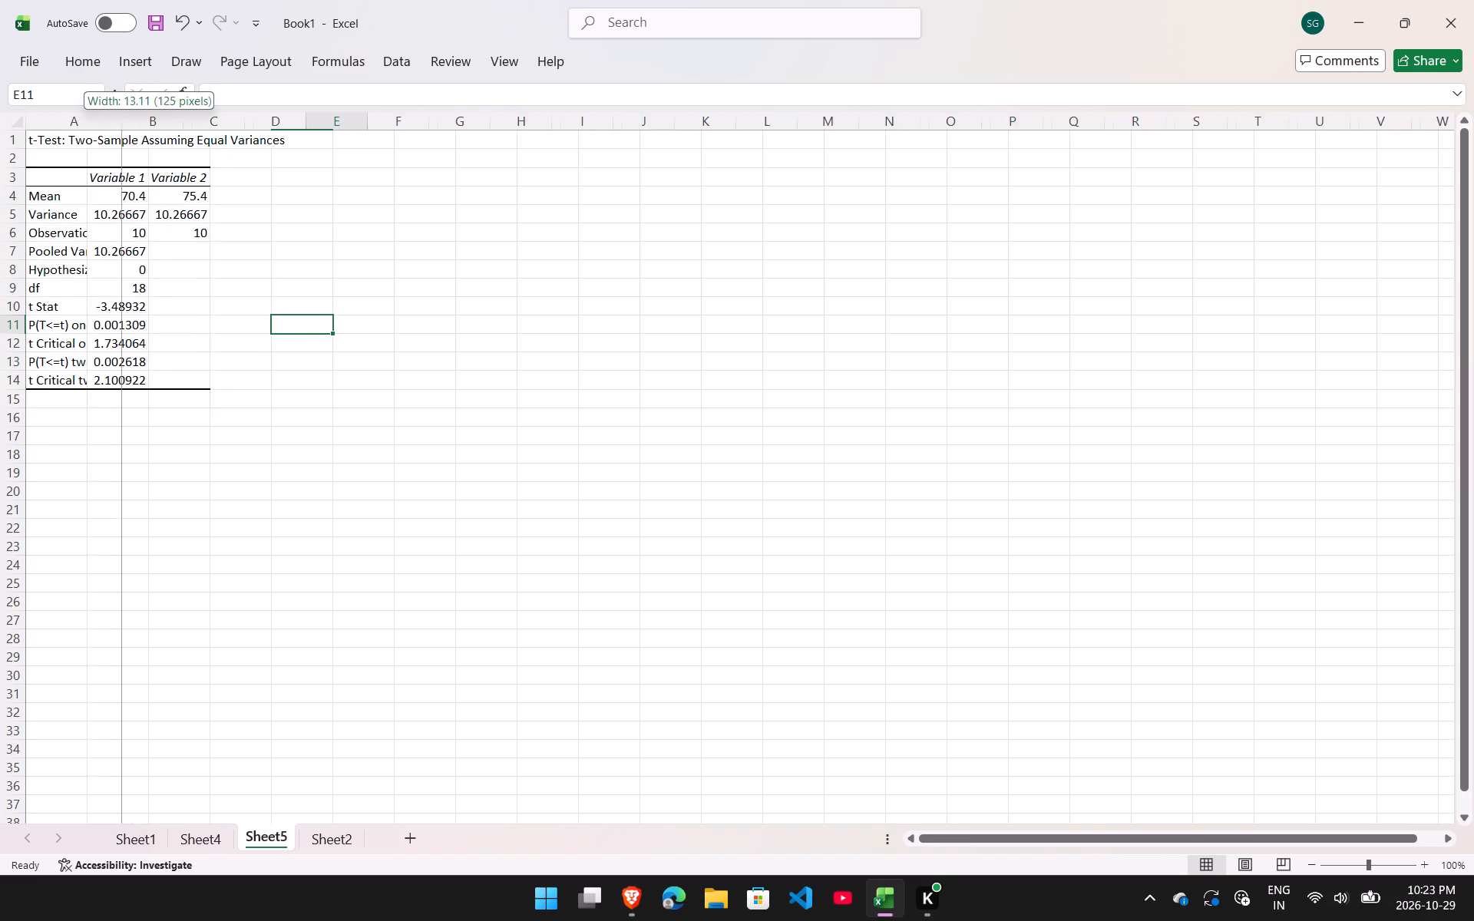
{"action": "left_click_drag", "start_coordinate": [121, 130], "coordinate": [137, 130]}
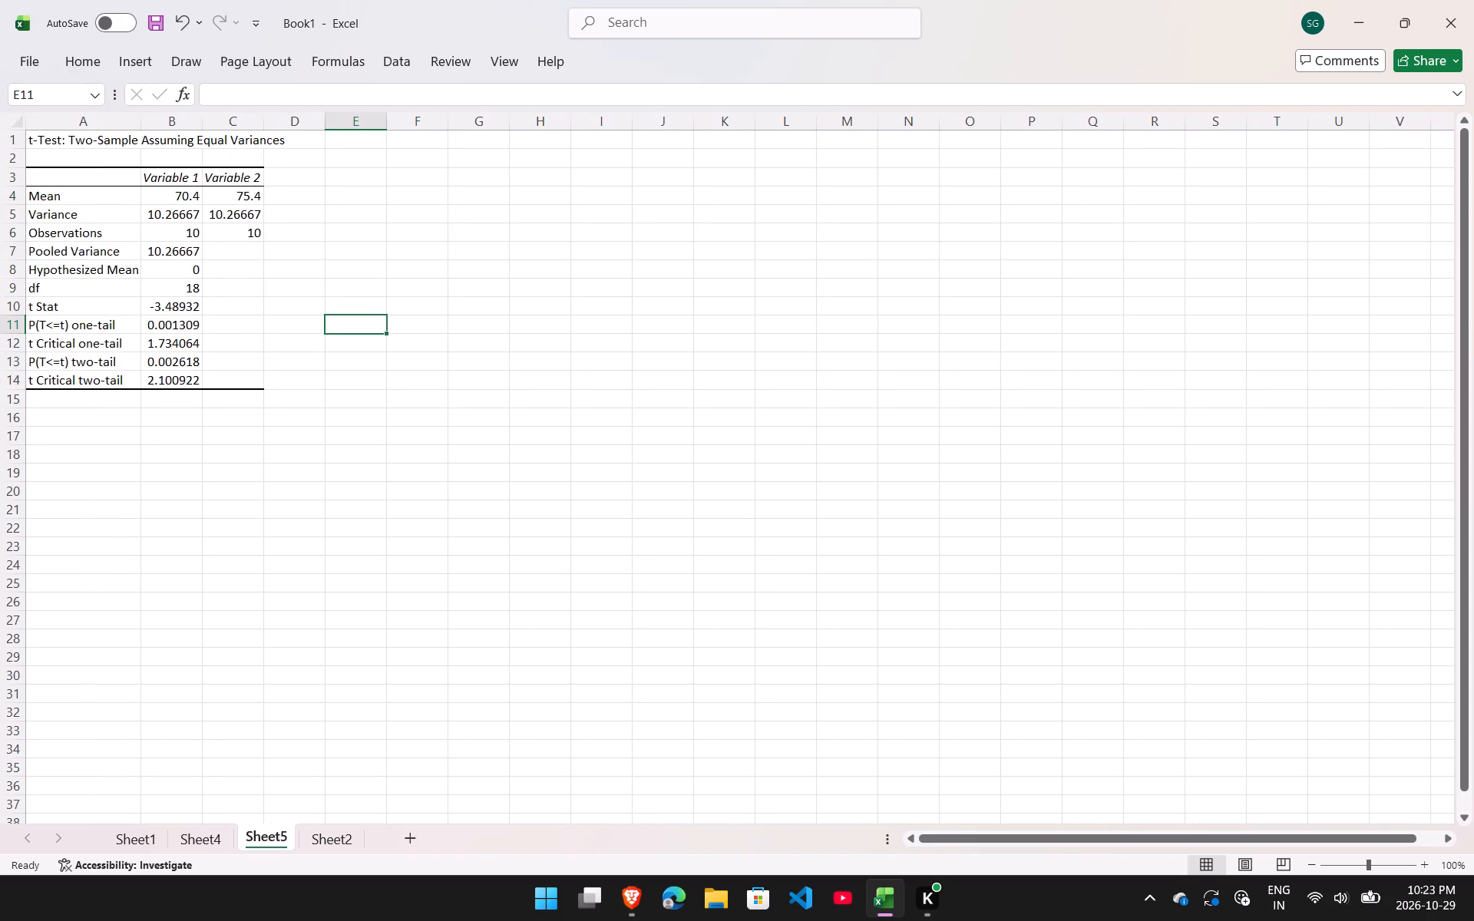
{"action": "left_click", "coordinate": [197, 125]}
{"action": "left_click_drag", "start_coordinate": [197, 125], "coordinate": [233, 125]}
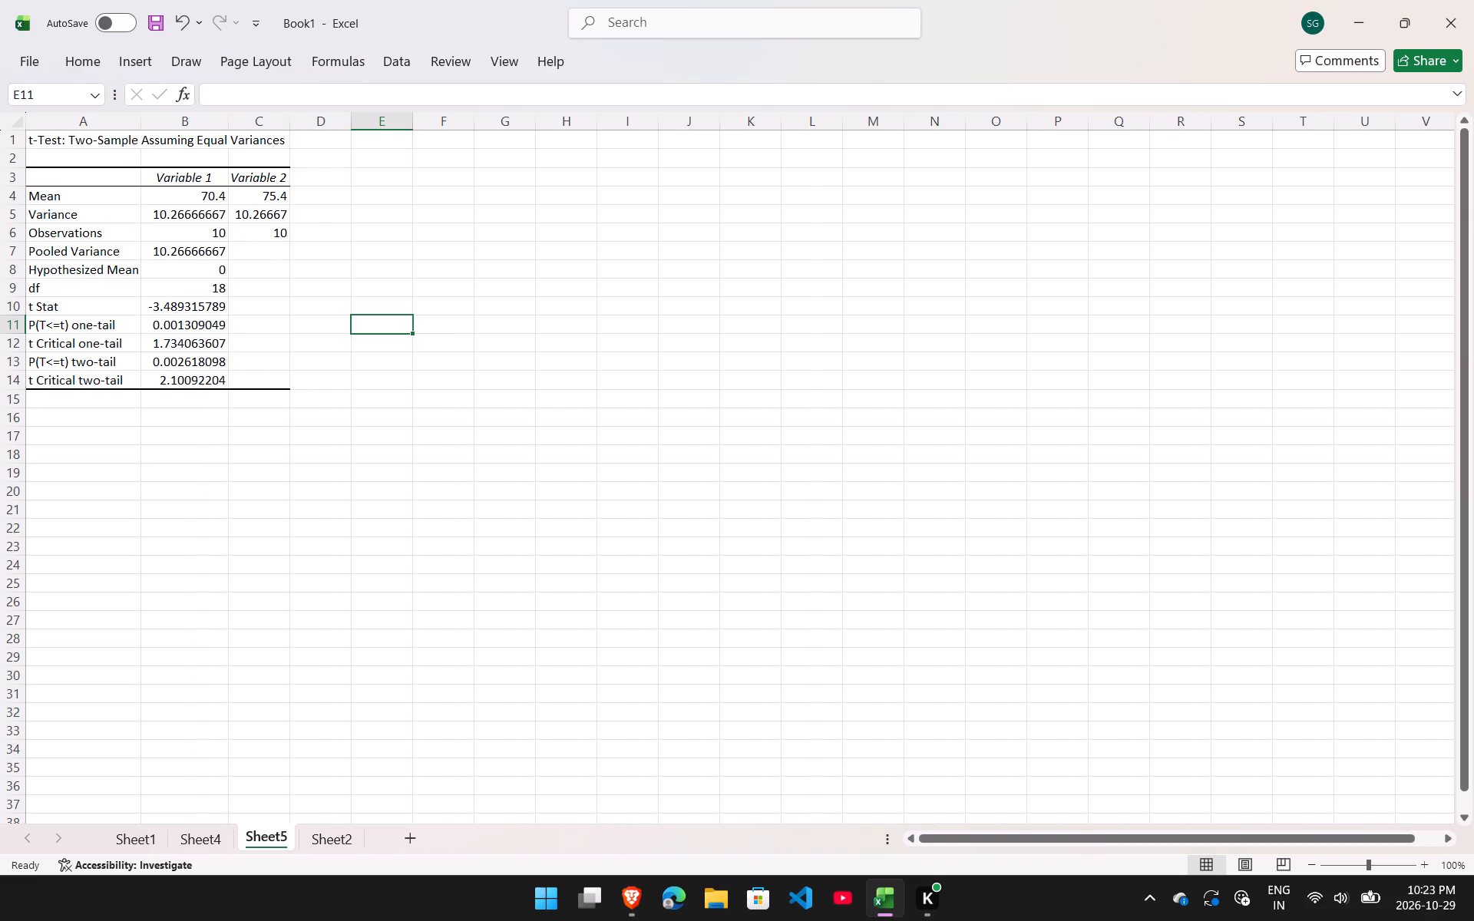
{"action": "left_click_drag", "start_coordinate": [230, 121], "coordinate": [236, 120]}
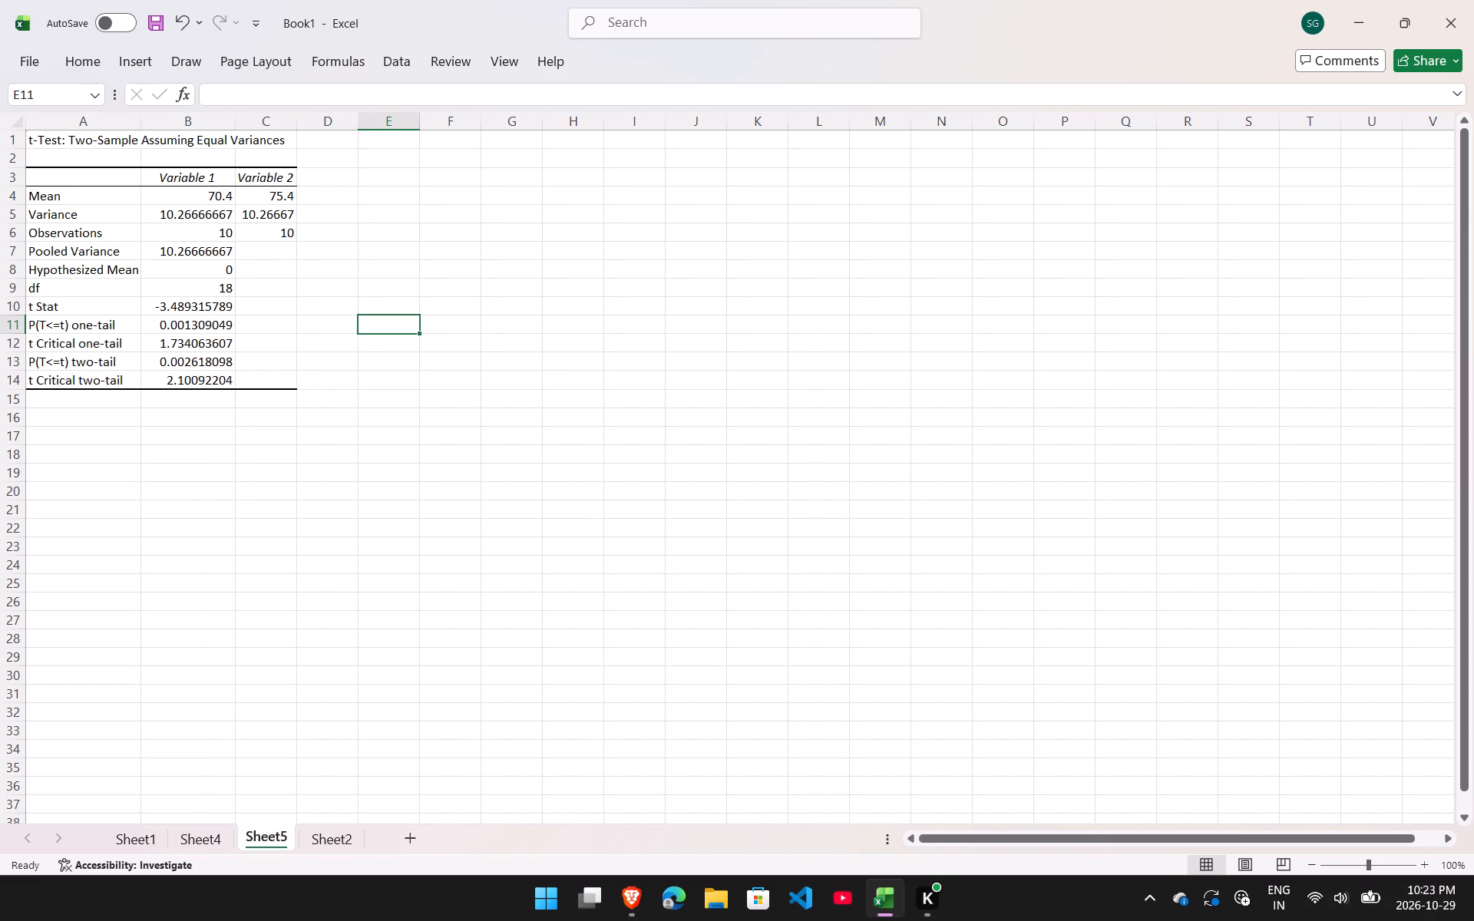
{"action": "left_click_drag", "start_coordinate": [293, 120], "coordinate": [326, 118]}
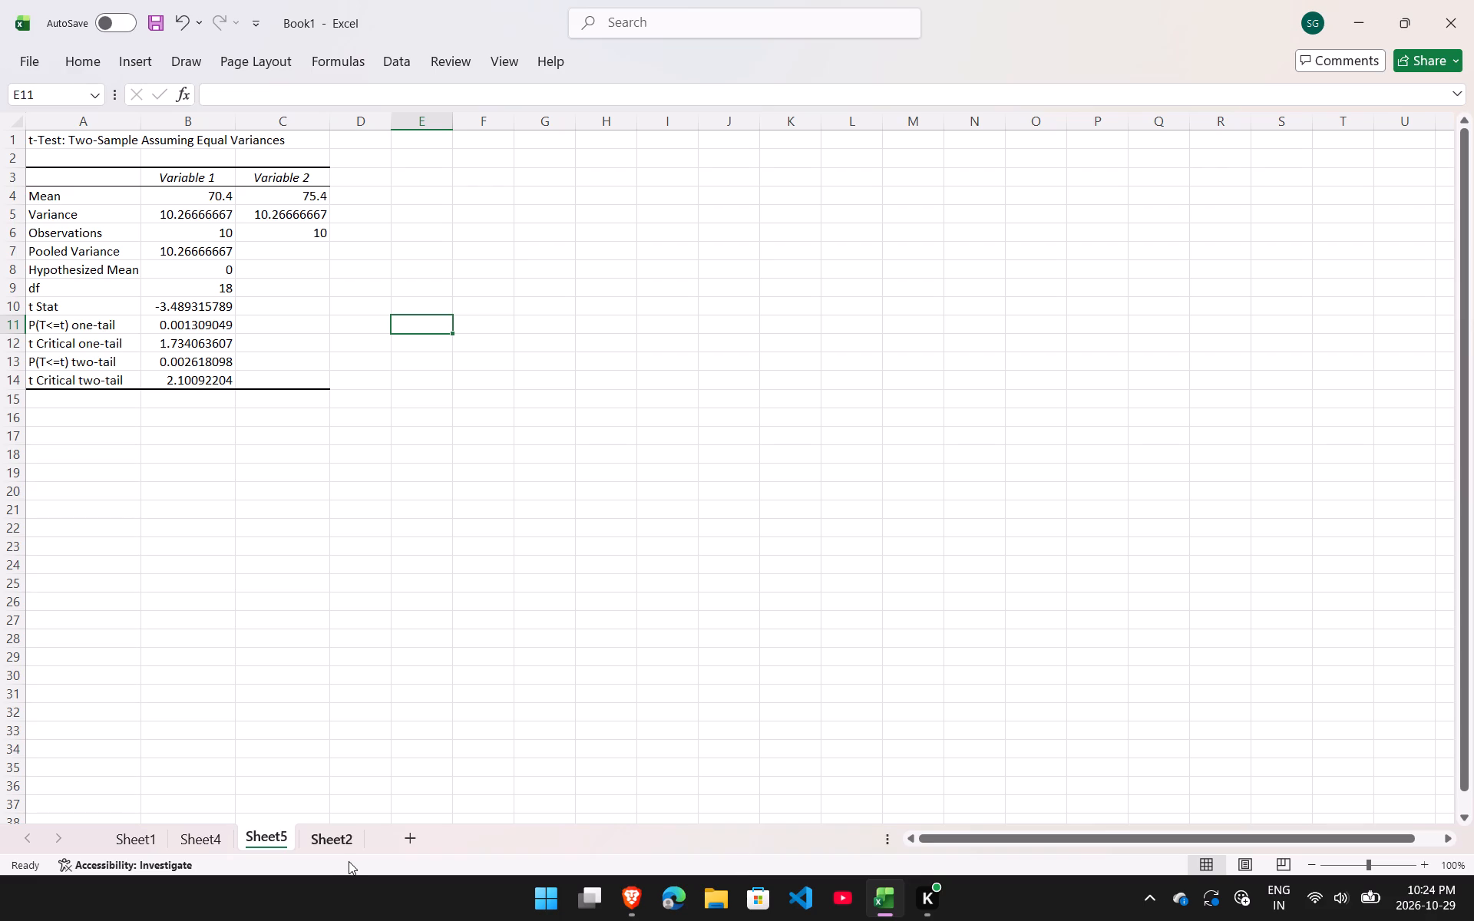
Review the score data on Sheet2 and the t-Test output on Sheet5, and read the lab manual's sections 2(c) and 2(d) in Brave.
{"action": "left_click", "coordinate": [331, 834]}
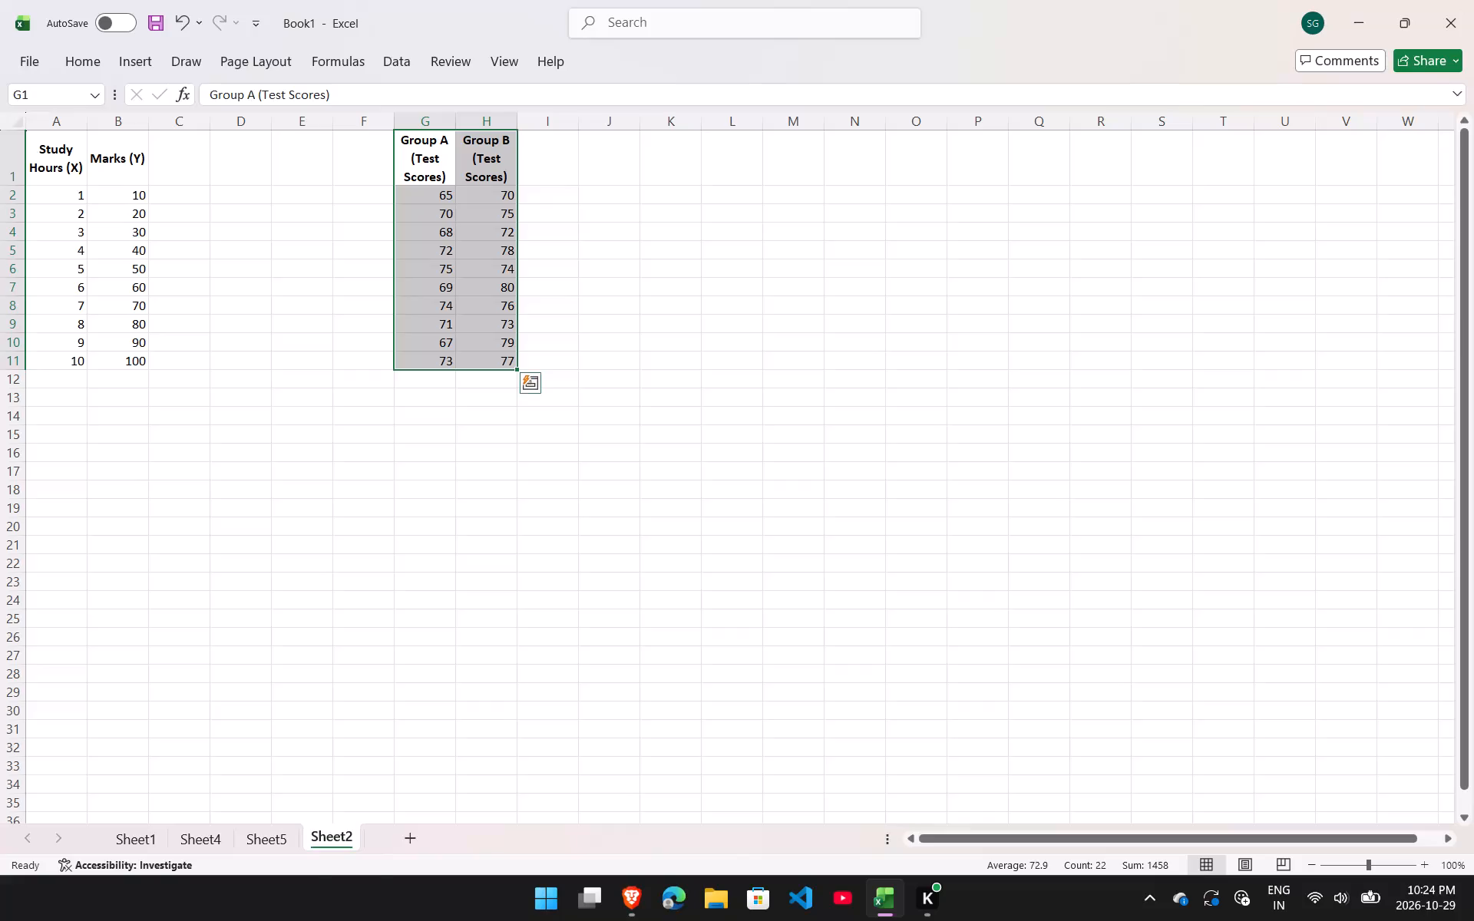
{"action": "left_click", "coordinate": [278, 840]}
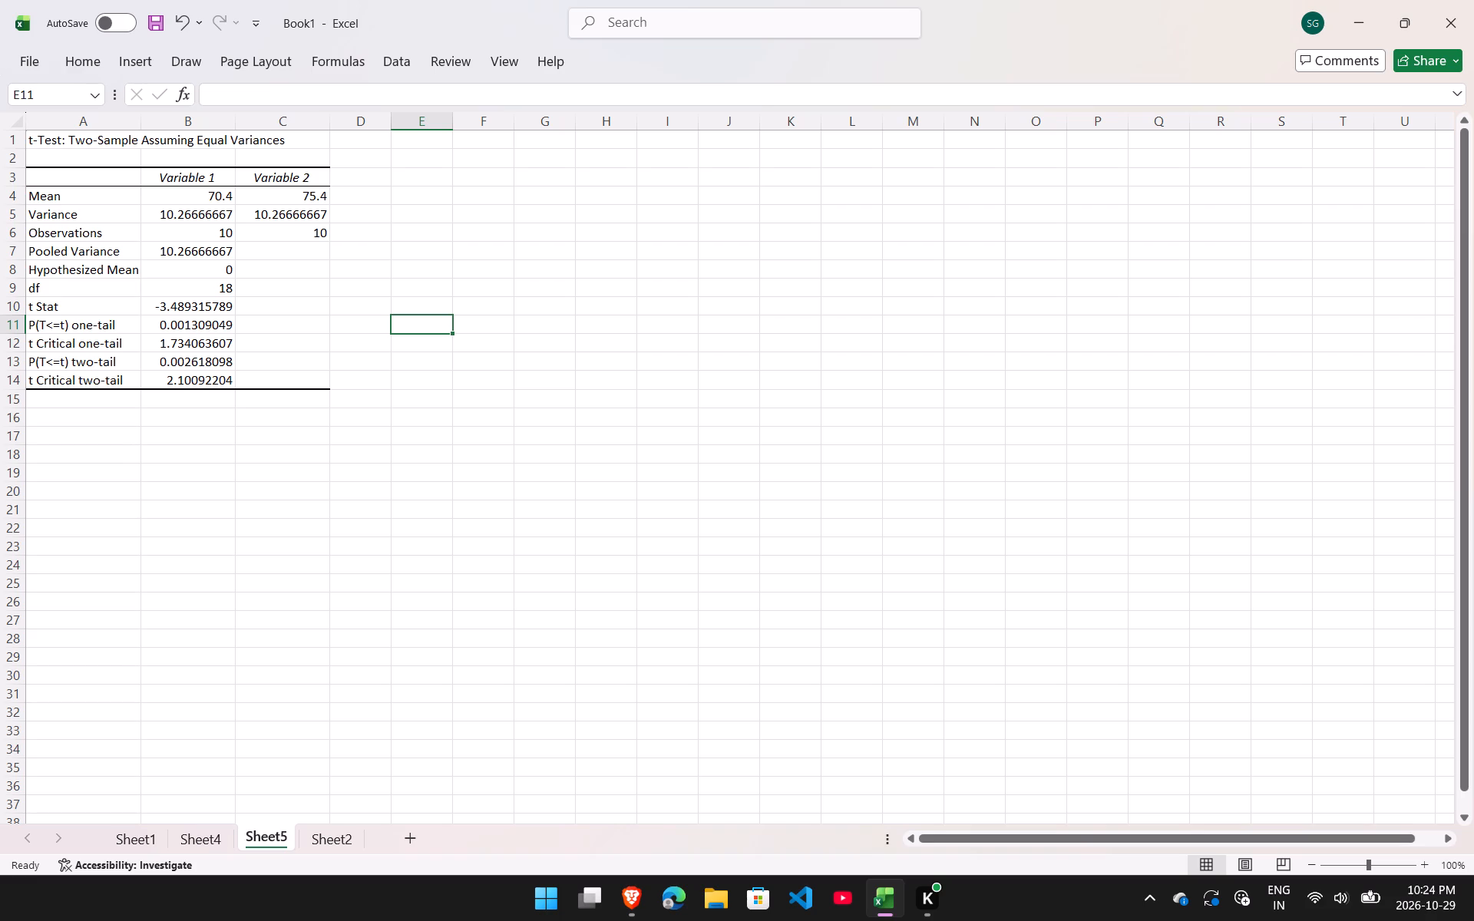
{"action": "left_click", "coordinate": [633, 905]}
{"action": "scroll", "coordinate": [698, 683], "scroll_direction": "right", "scroll_amount": 1}
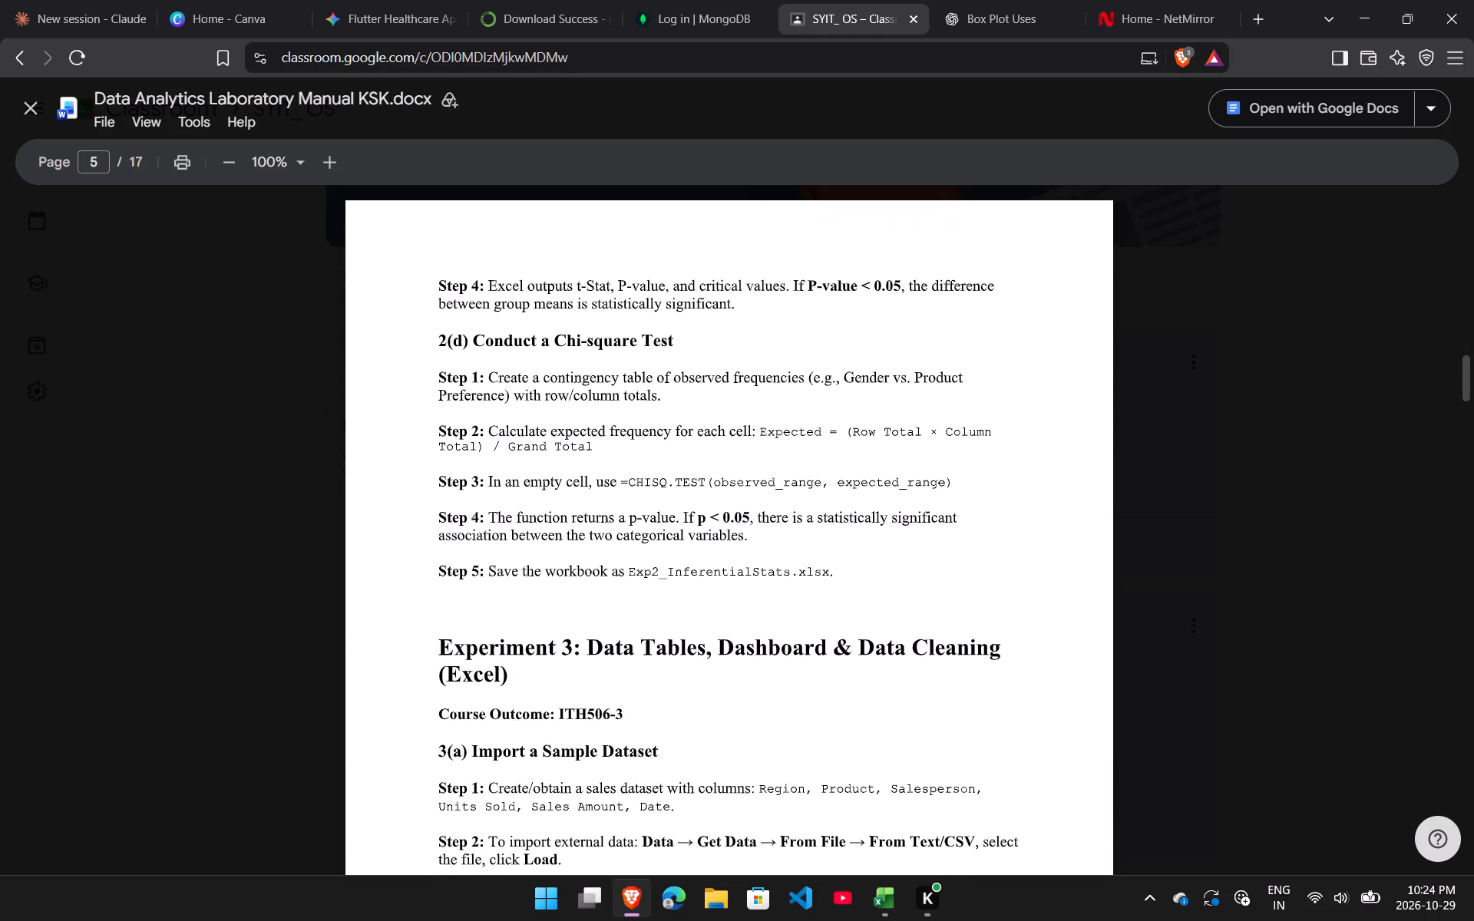
{"action": "scroll", "coordinate": [698, 683], "scroll_direction": "right", "scroll_amount": 2}
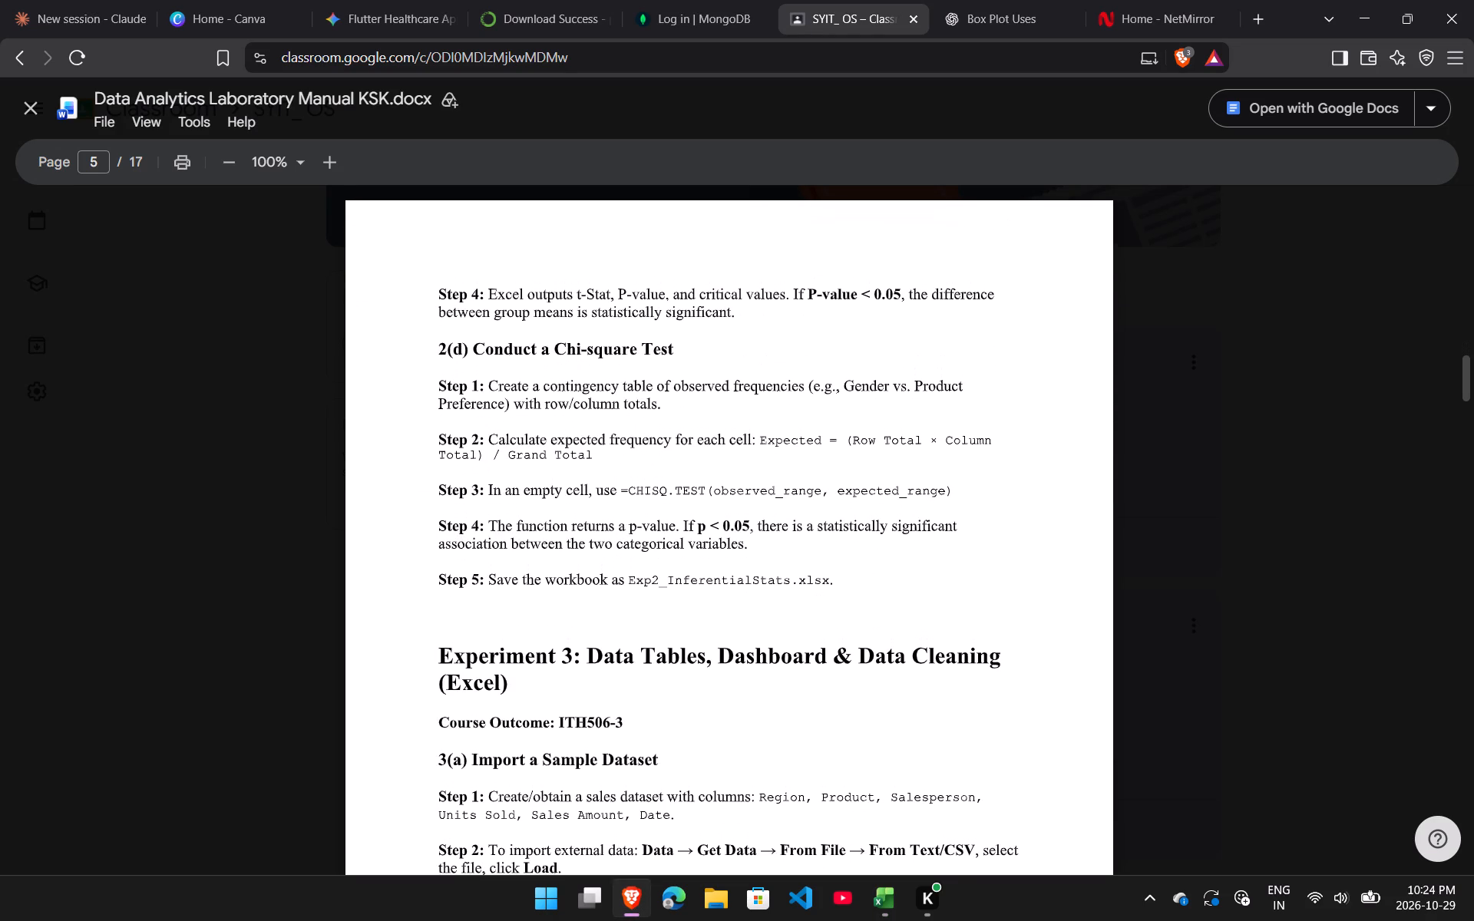
{"action": "scroll", "coordinate": [698, 683], "scroll_direction": "right", "scroll_amount": 1}
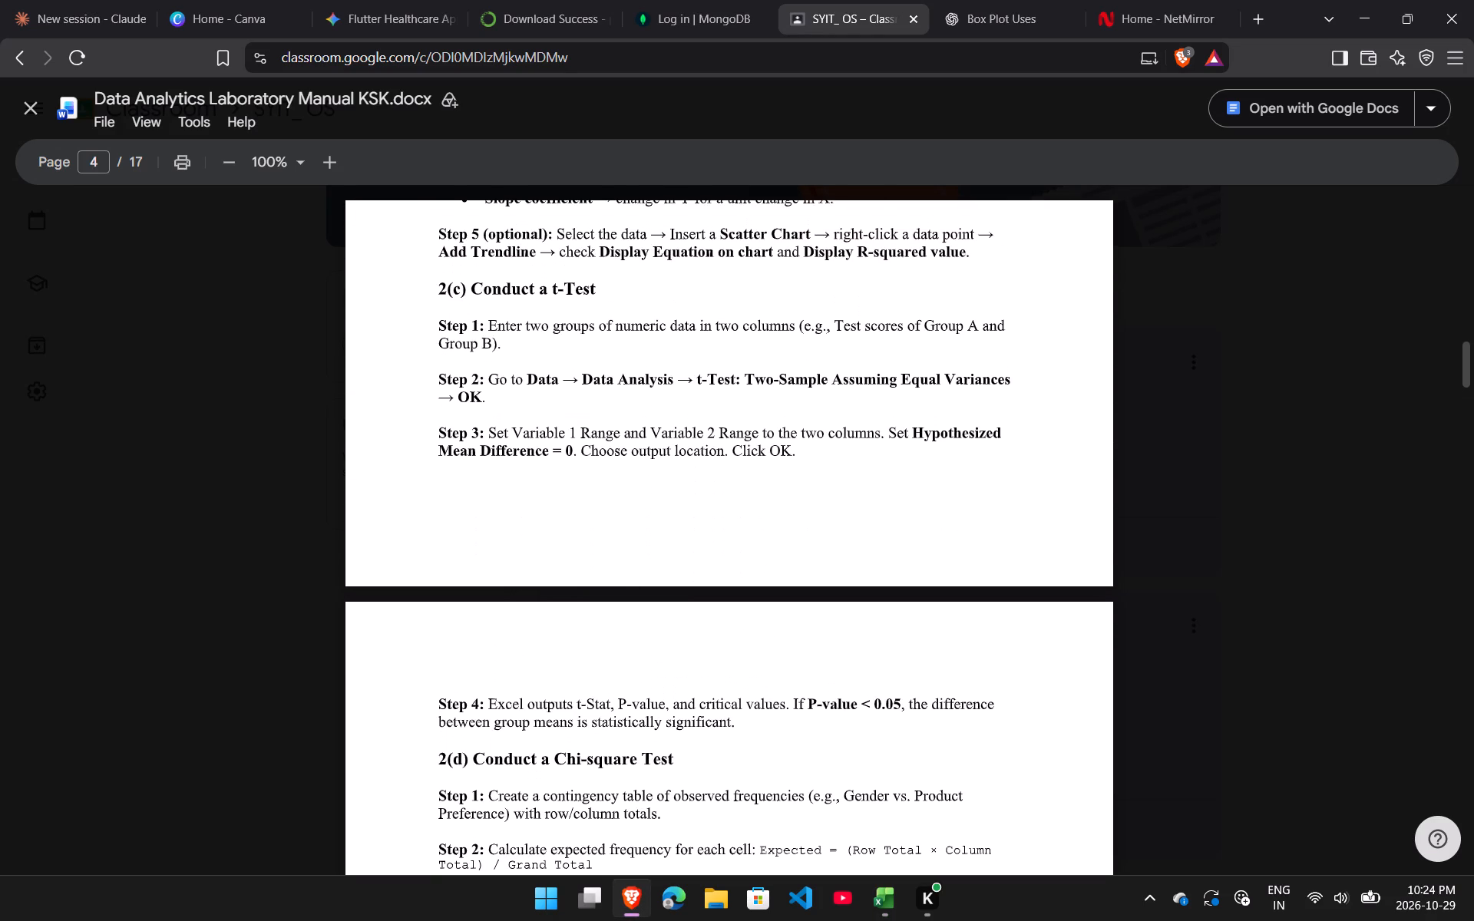
{"action": "scroll", "coordinate": [698, 683], "scroll_direction": "down", "scroll_amount": 1}
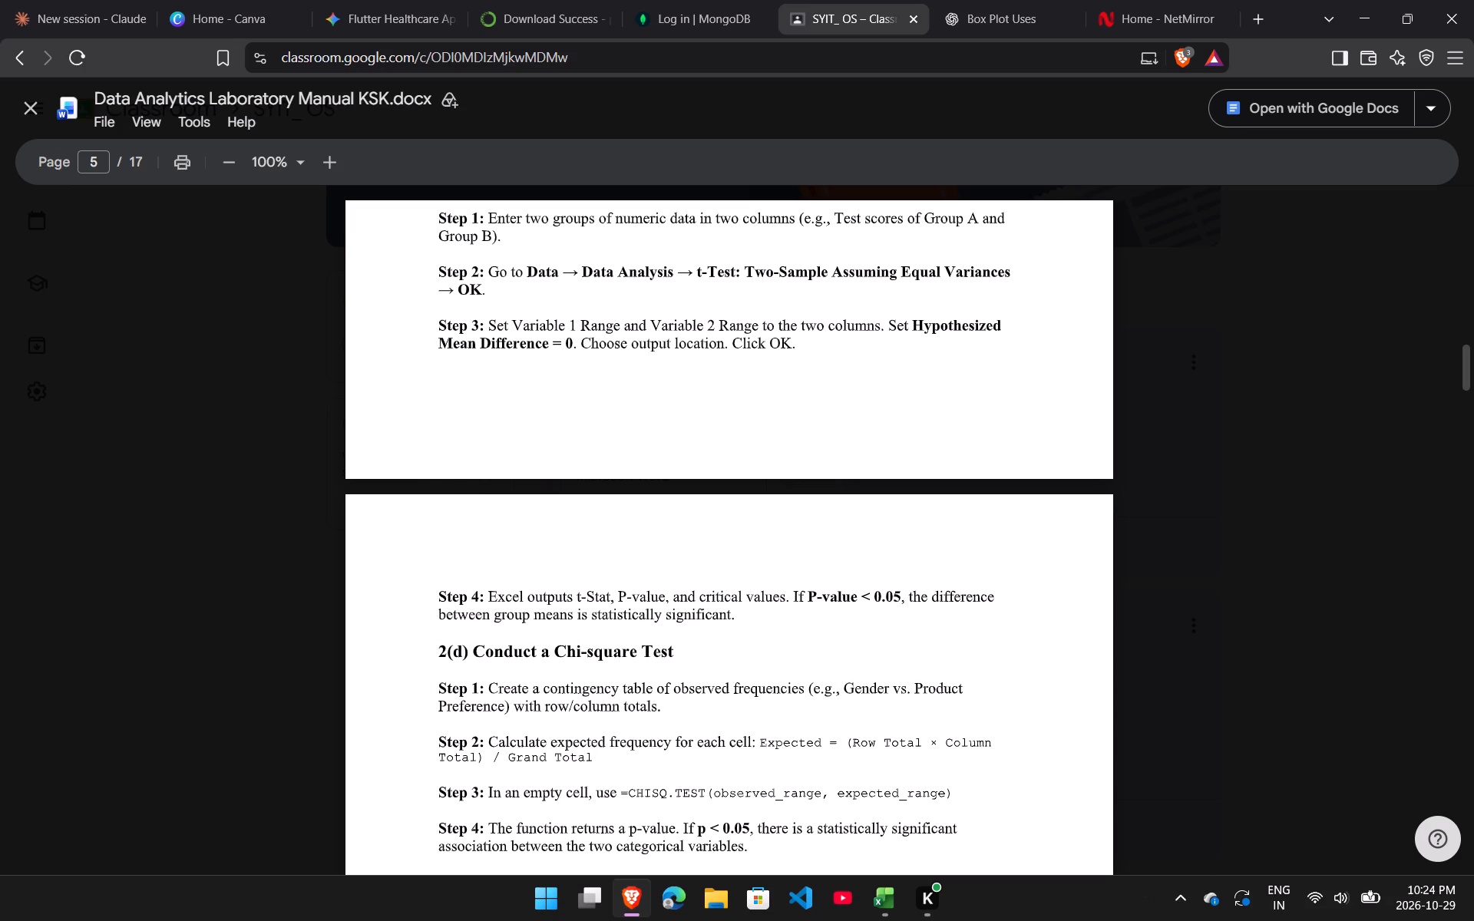
{"action": "scroll", "coordinate": [698, 683], "scroll_direction": "down", "scroll_amount": 1}
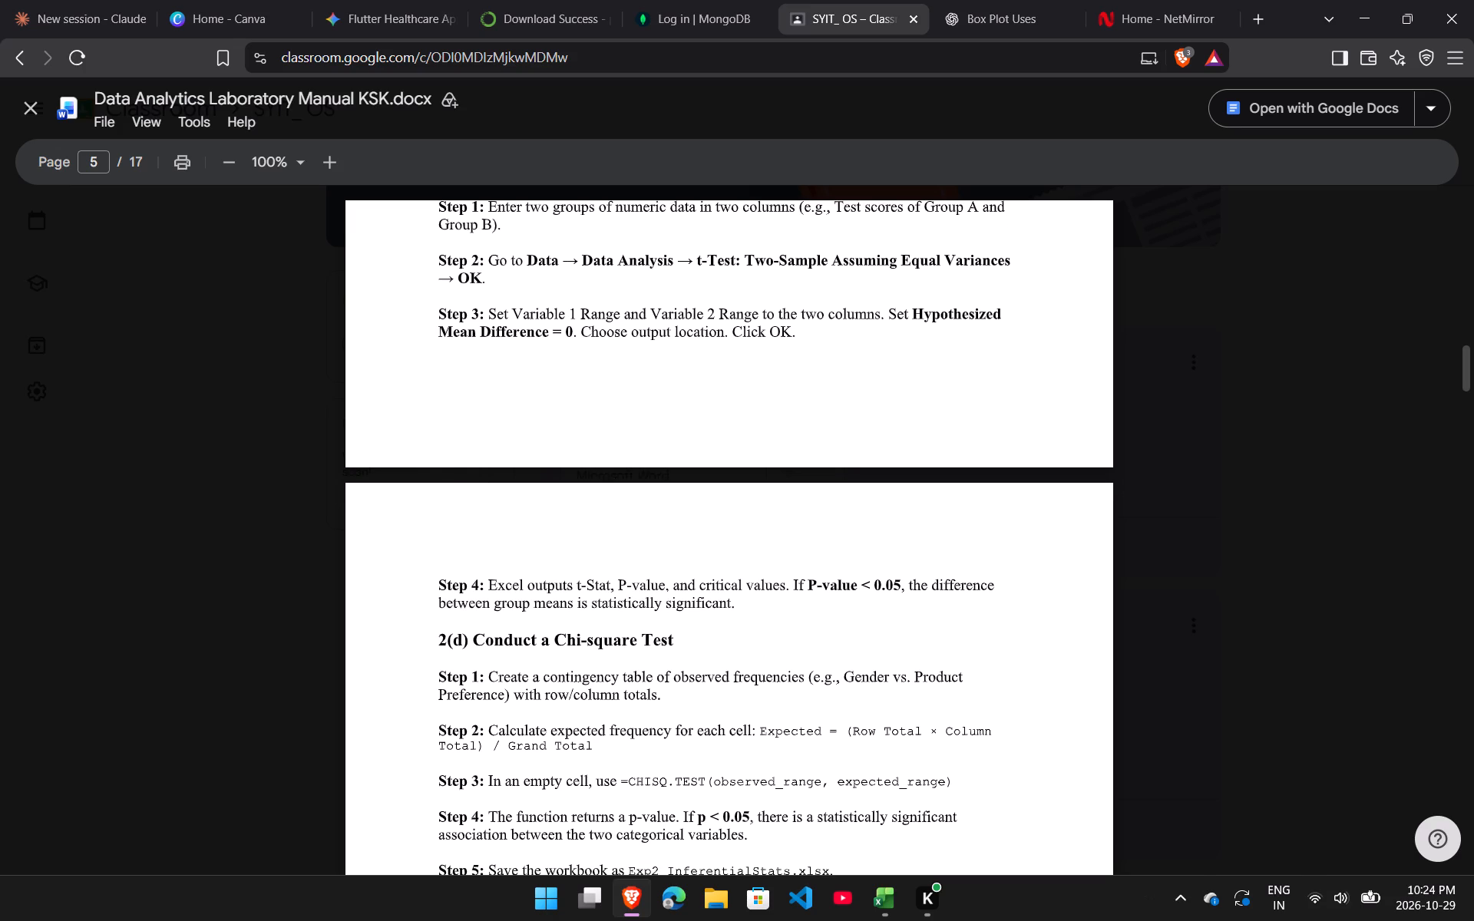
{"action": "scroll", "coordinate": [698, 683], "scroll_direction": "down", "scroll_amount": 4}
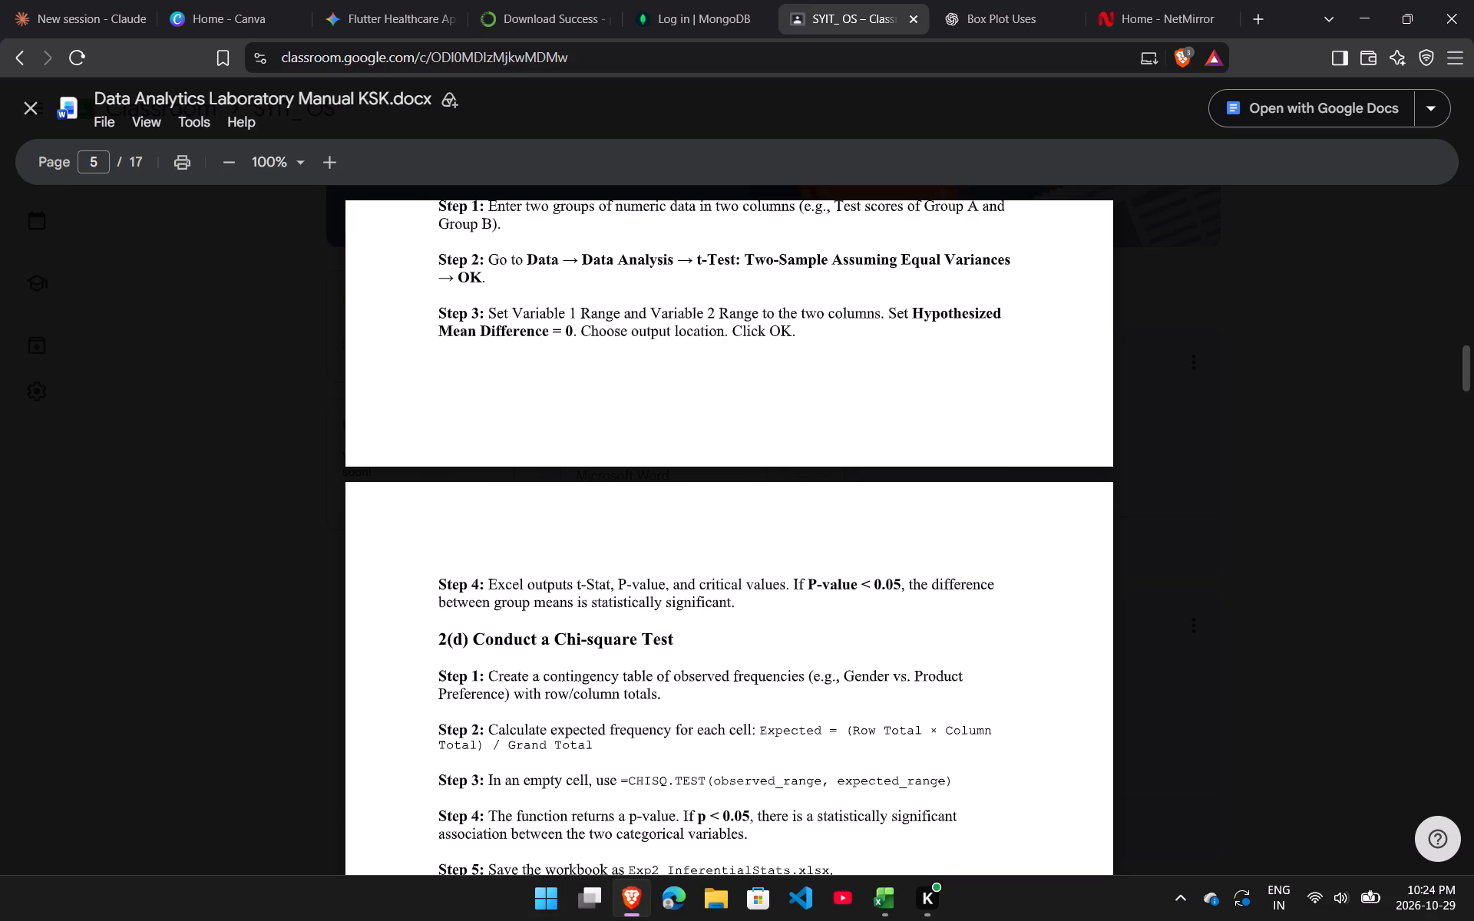
Switch to Excel and look through the Group A and Group B test scores on Sheet2.
{"action": "left_click", "coordinate": [877, 903]}
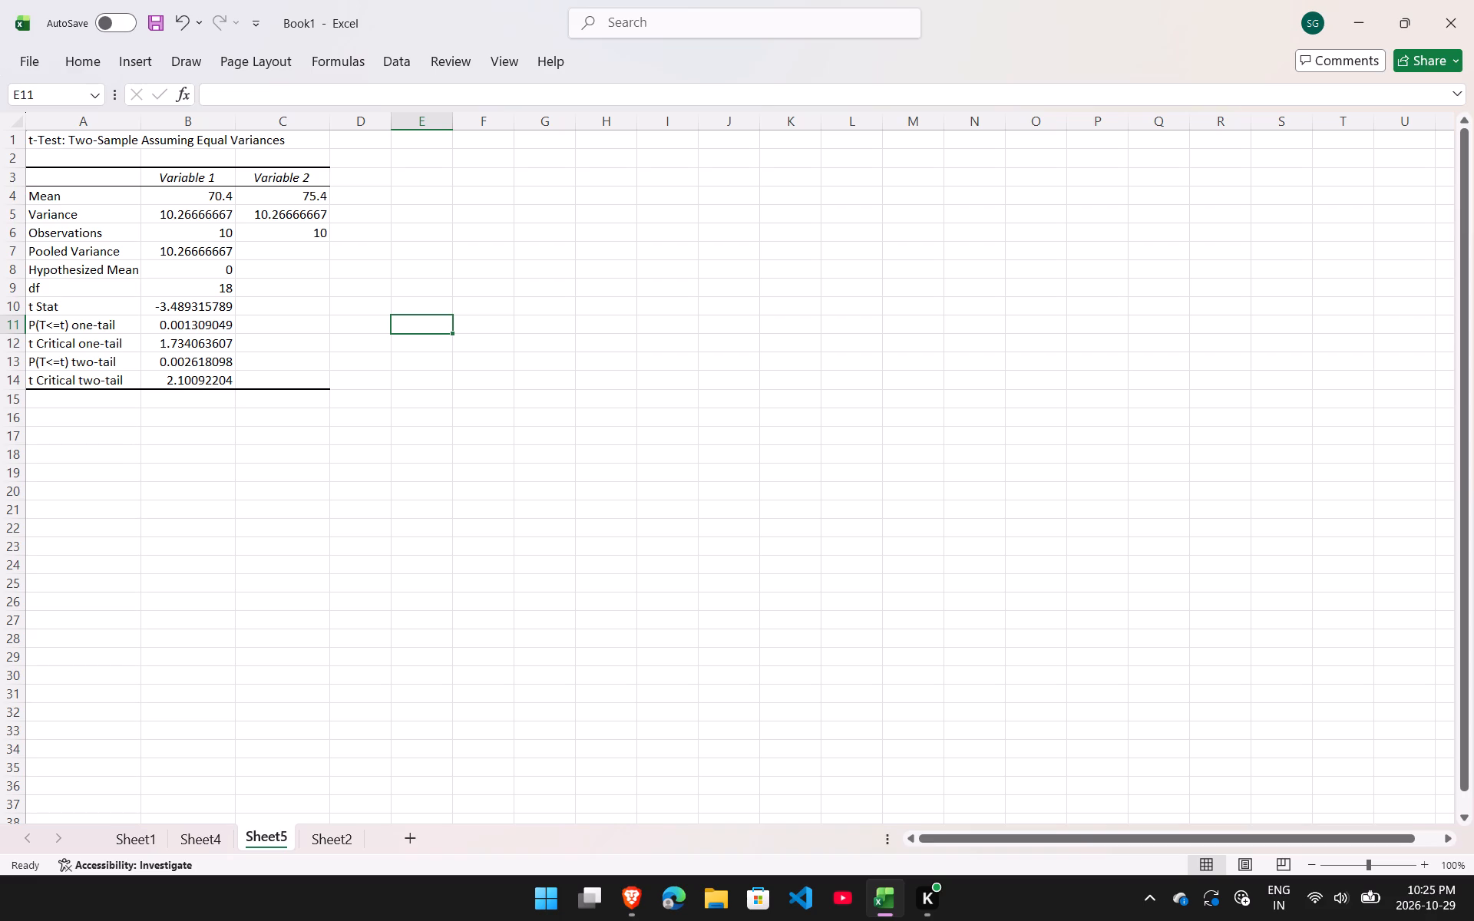
{"action": "left_click", "coordinate": [324, 839]}
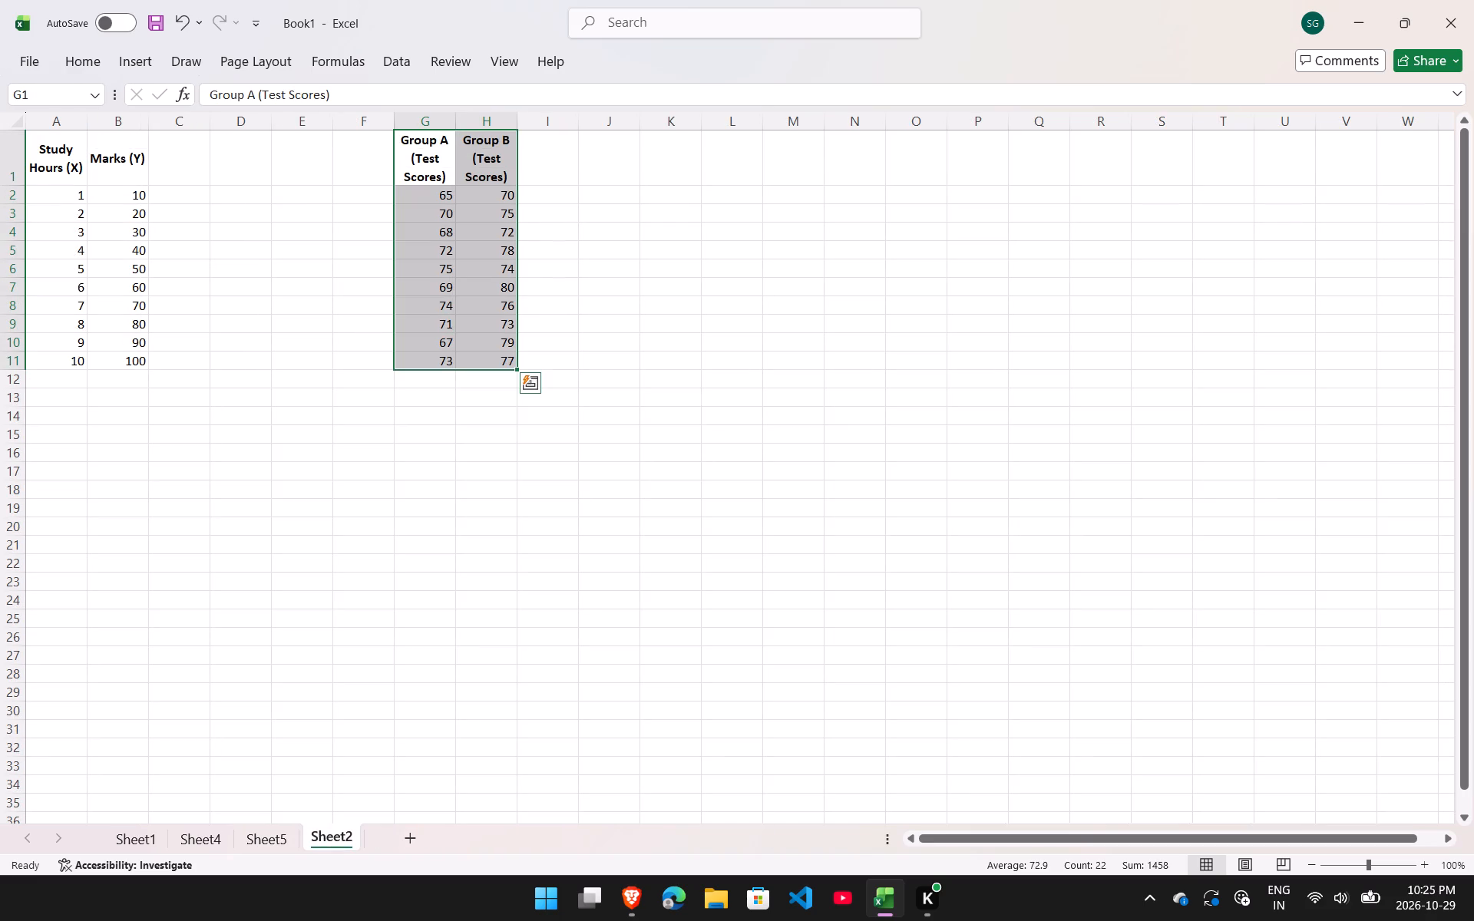
{"action": "left_click", "coordinate": [463, 499]}
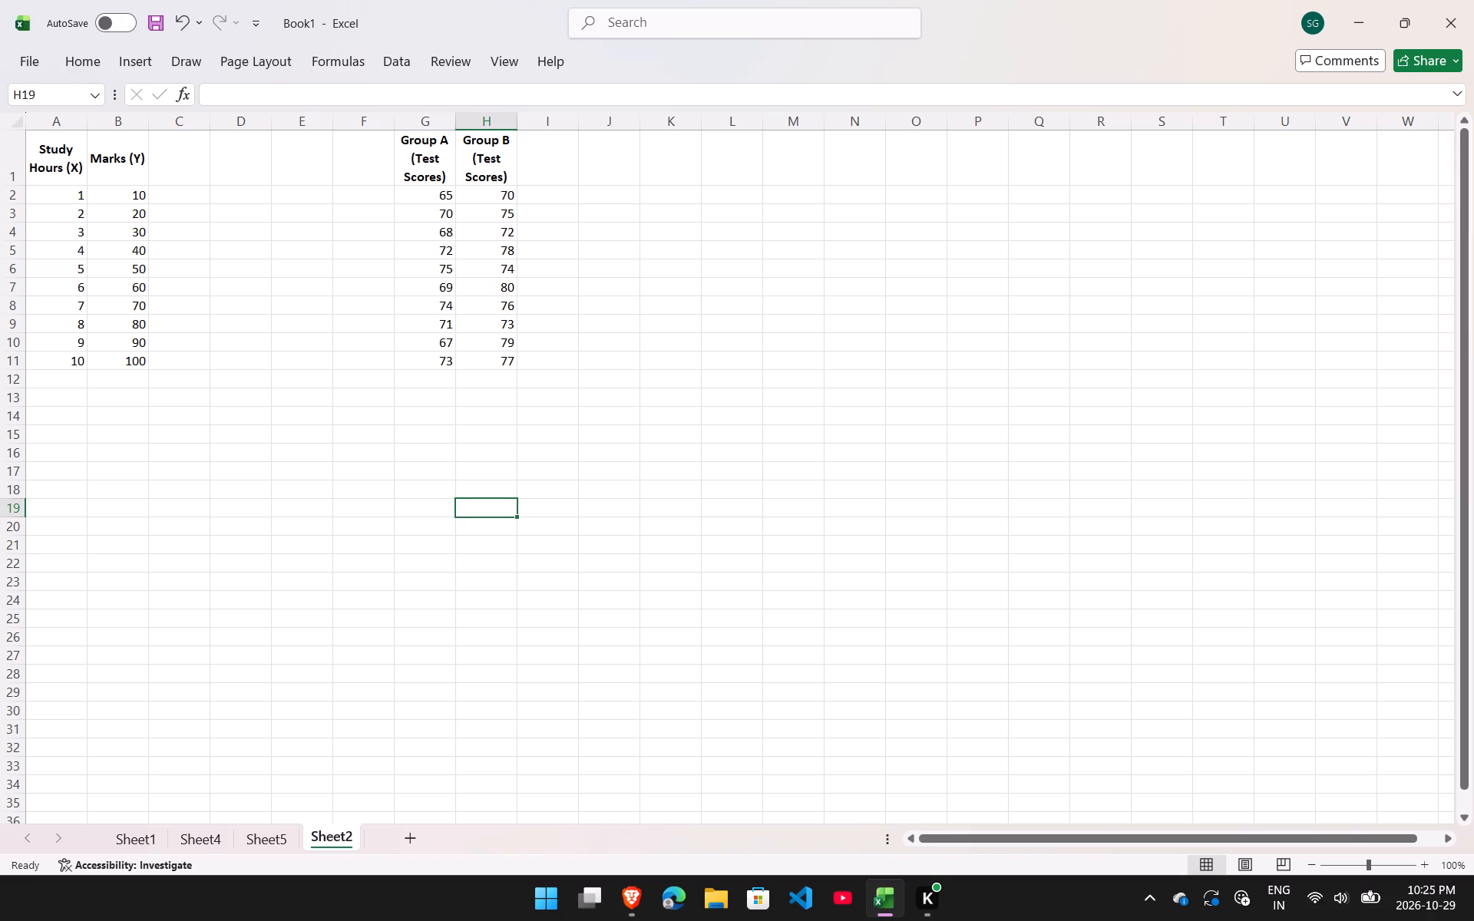
{"action": "left_click", "coordinate": [426, 190]}
{"action": "left_click", "coordinate": [428, 213]}
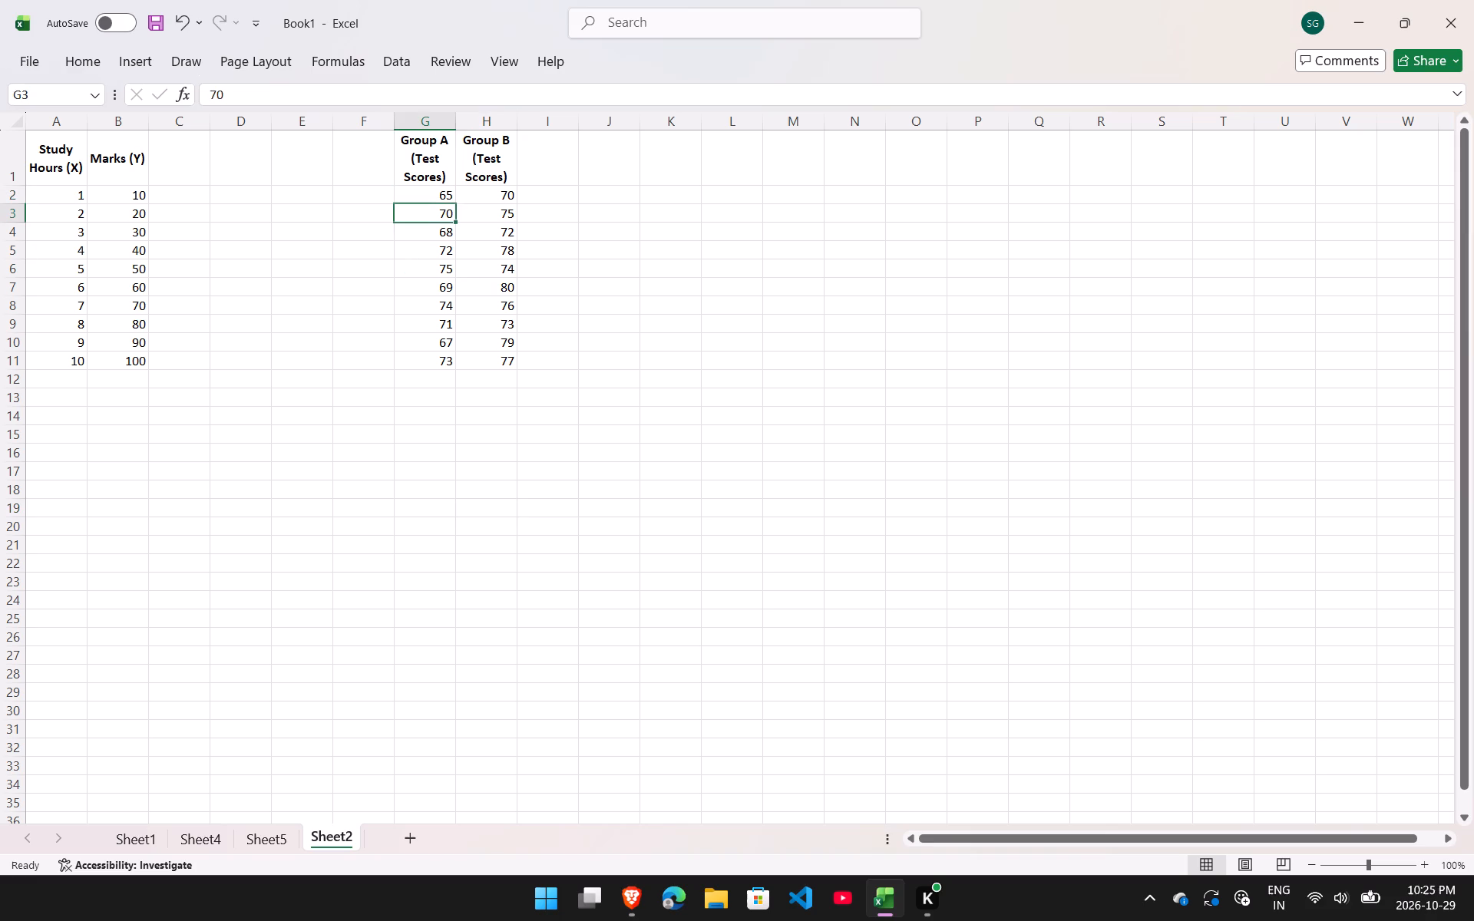
{"action": "left_click", "coordinate": [429, 226]}
{"action": "left_click_drag", "start_coordinate": [435, 268], "coordinate": [428, 239]}
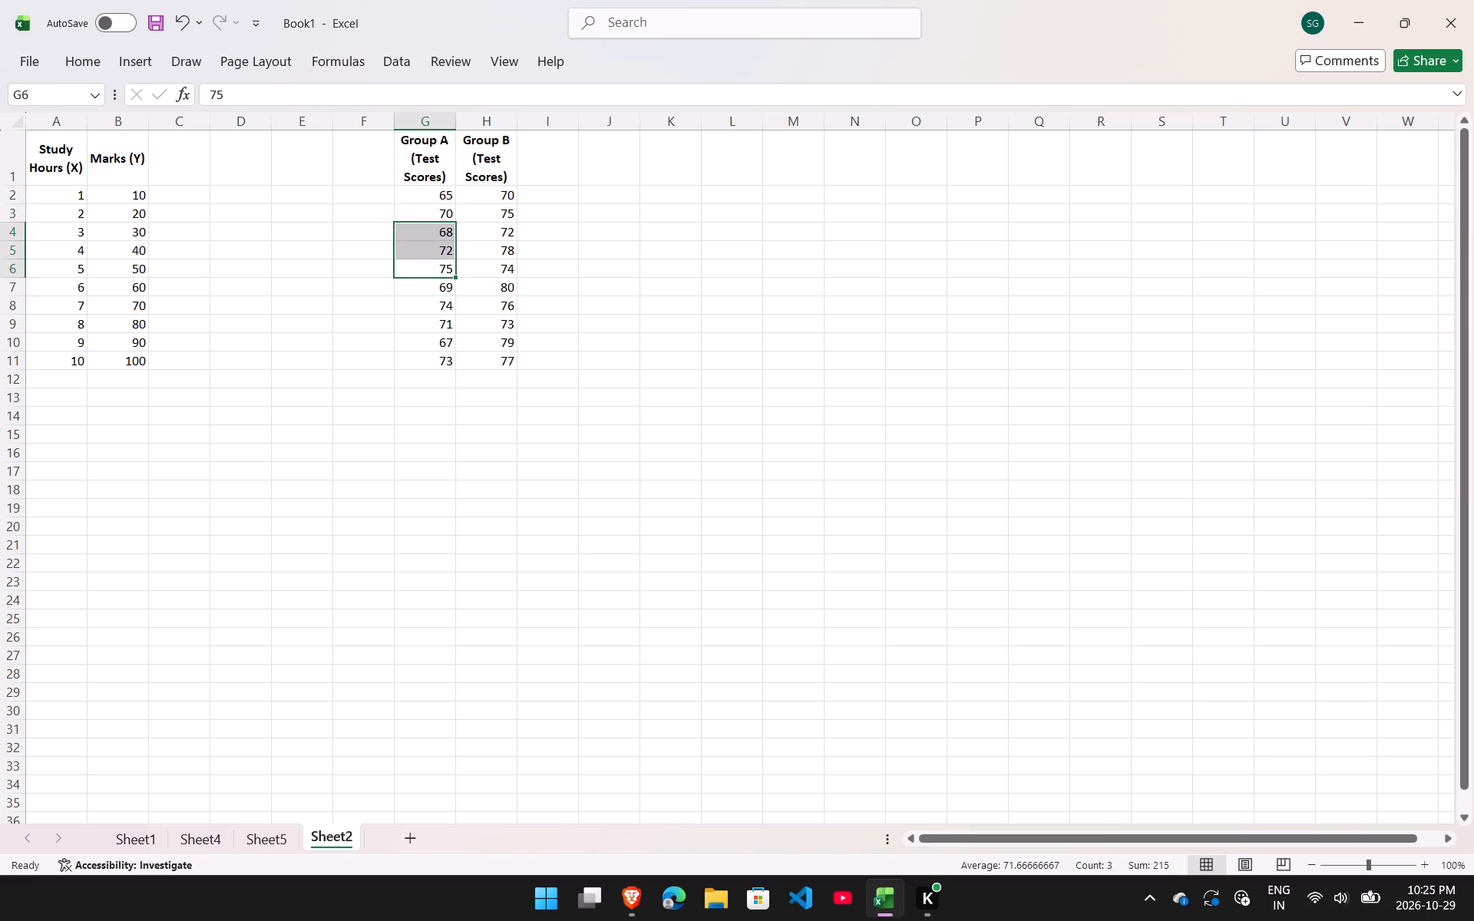
{"action": "left_click", "coordinate": [427, 247]}
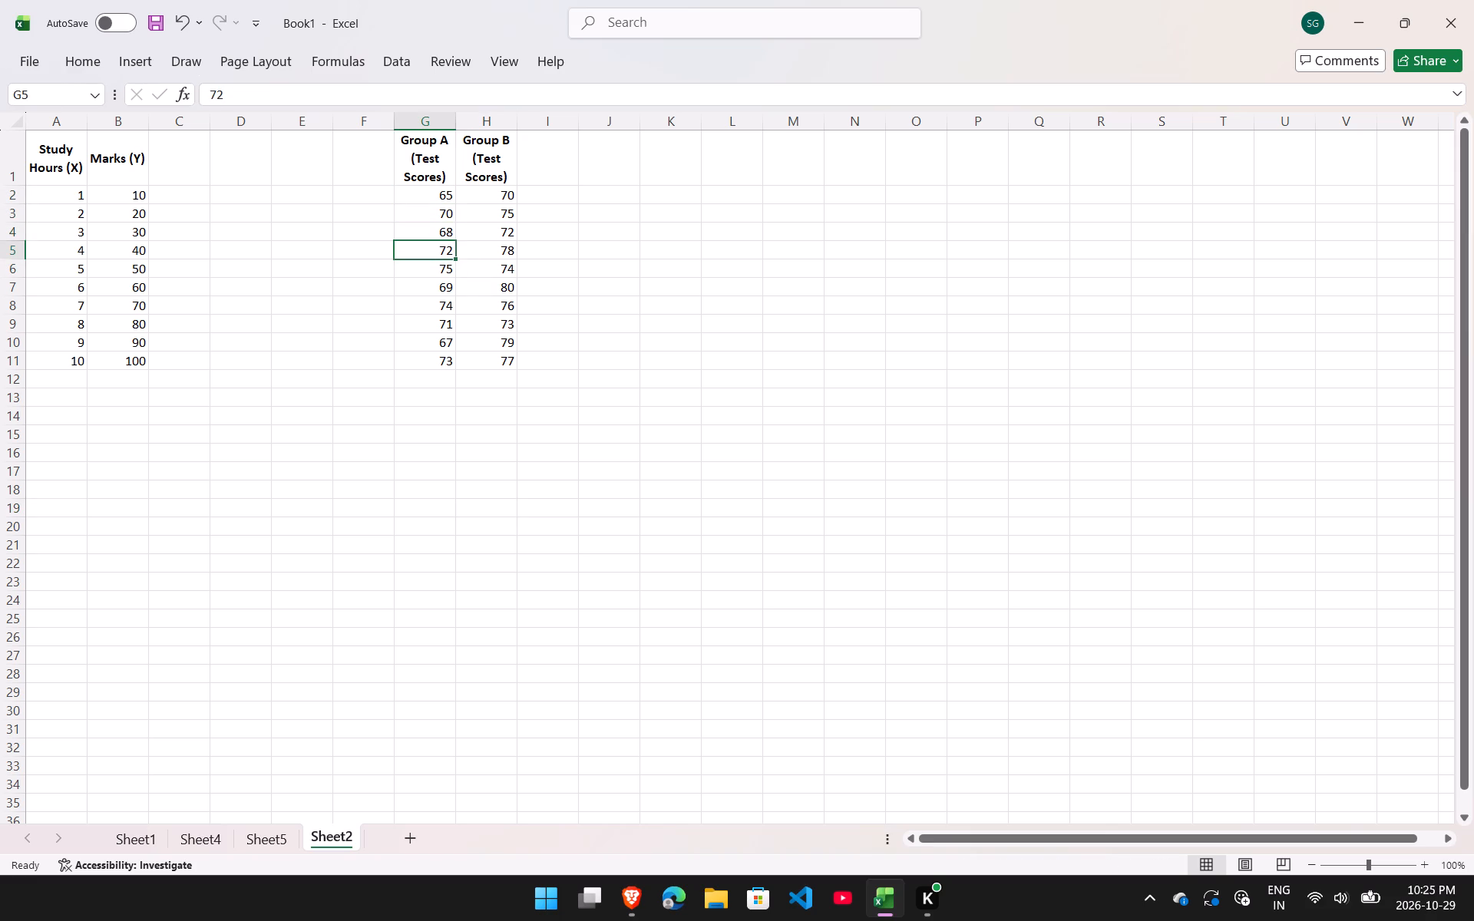
{"action": "left_click", "coordinate": [434, 269]}
{"action": "left_click", "coordinate": [431, 295]}
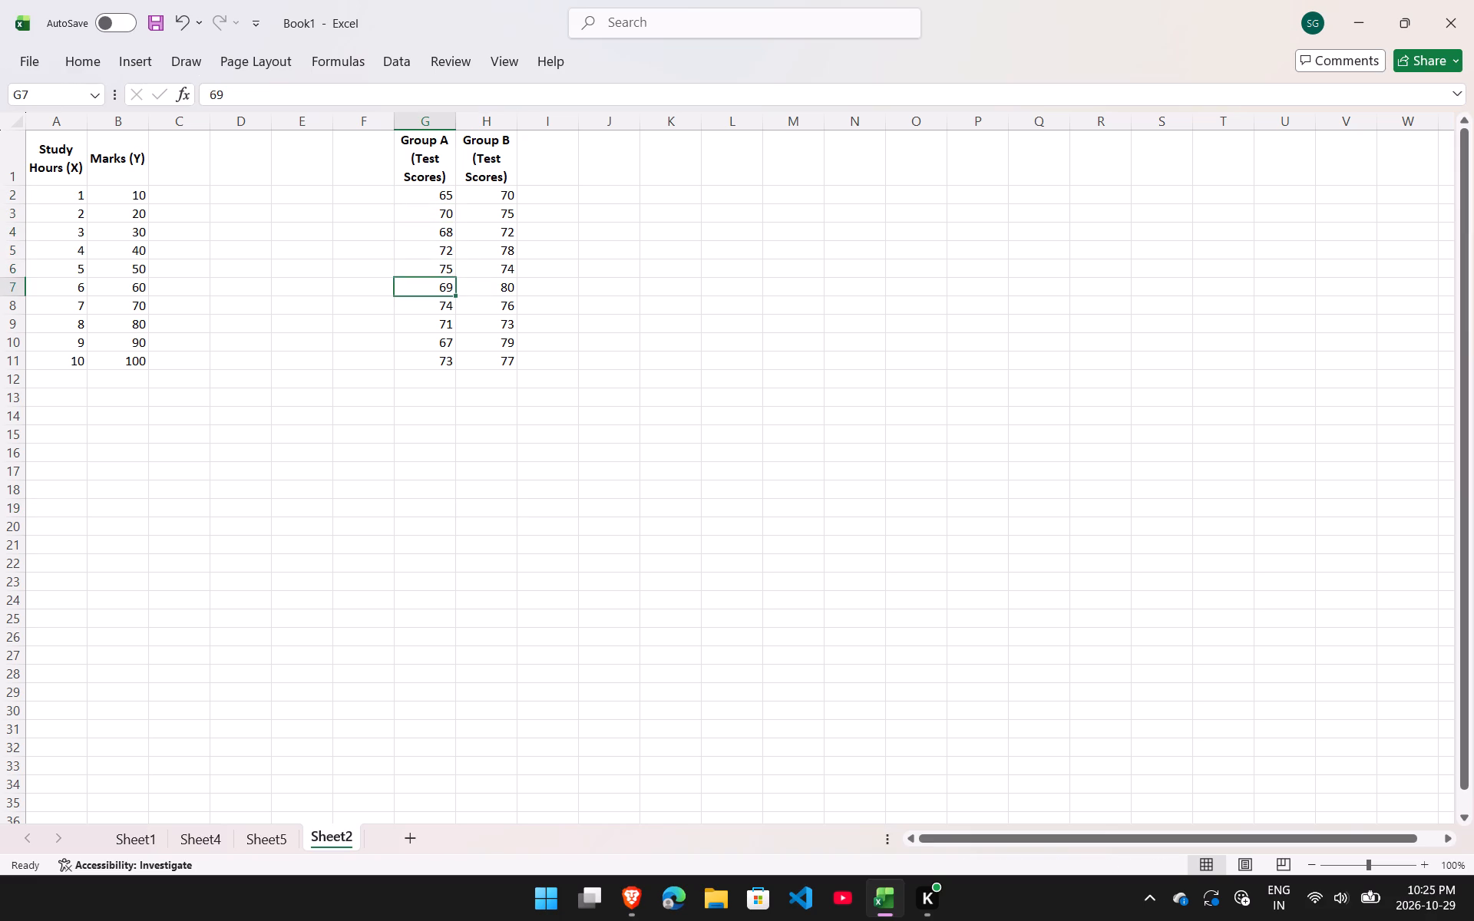
{"action": "left_click_drag", "start_coordinate": [431, 307], "coordinate": [433, 331]}
{"action": "left_click", "coordinate": [433, 331]}
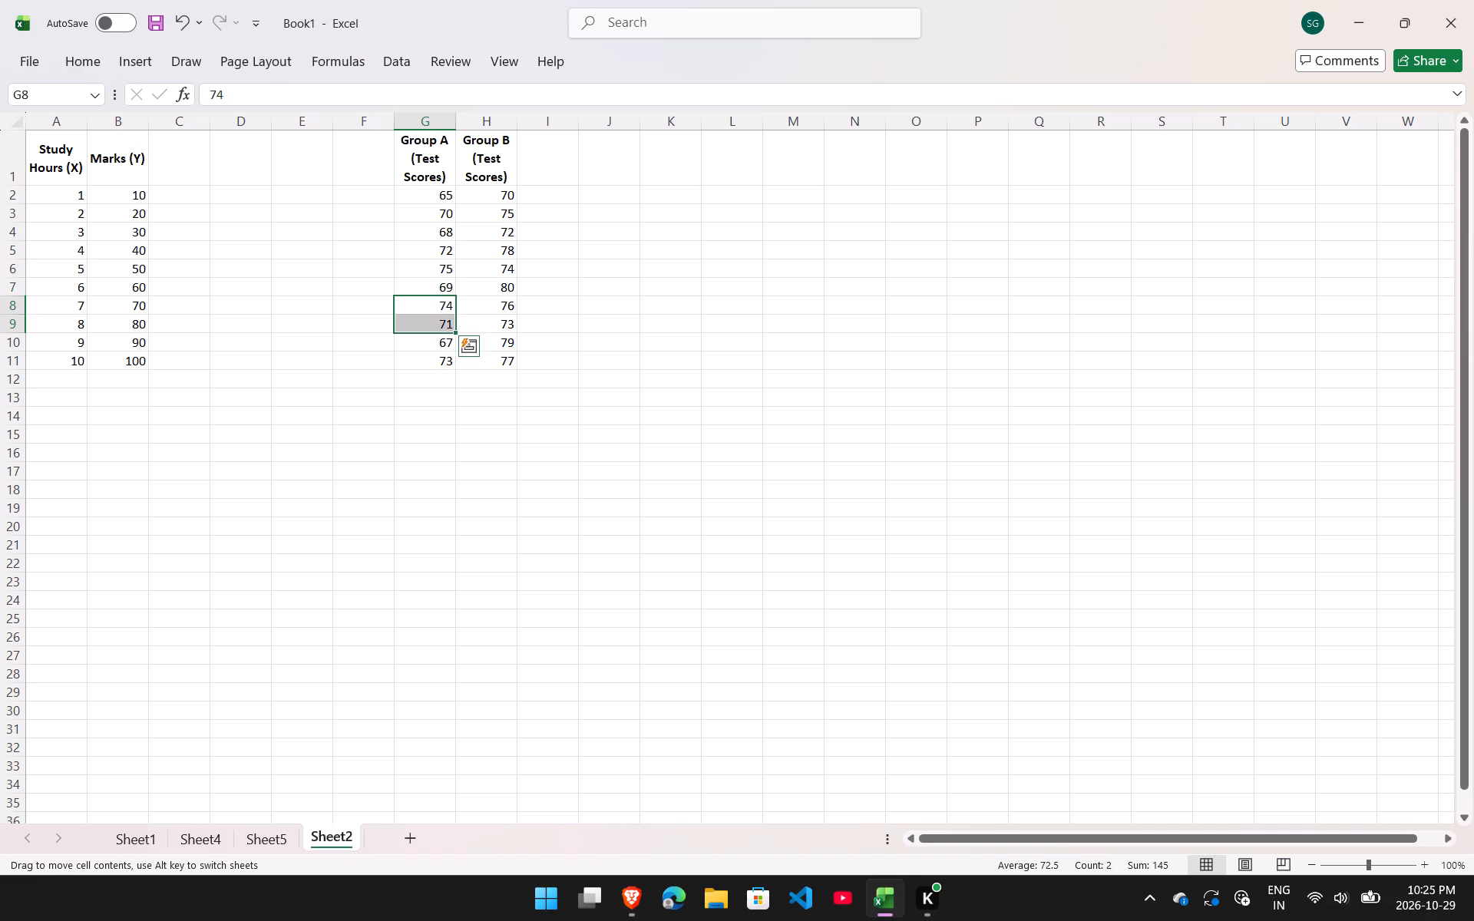
{"action": "left_click_drag", "start_coordinate": [433, 345], "coordinate": [434, 365]}
{"action": "left_click", "coordinate": [434, 365]}
{"action": "left_click", "coordinate": [461, 292]}
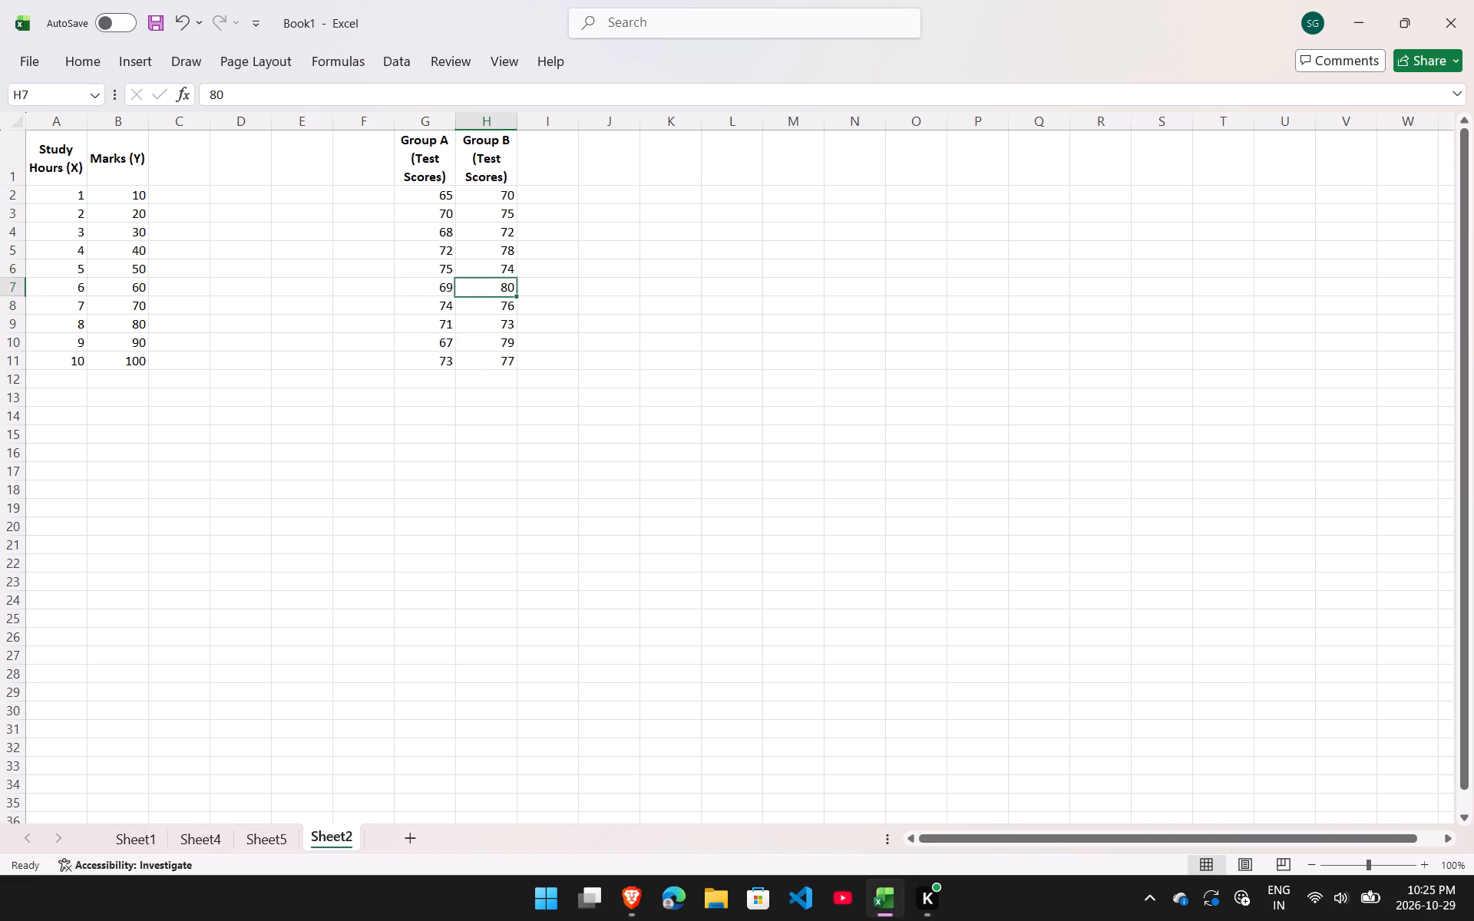
{"action": "left_click", "coordinate": [884, 913]}
{"action": "left_click", "coordinate": [884, 913]}
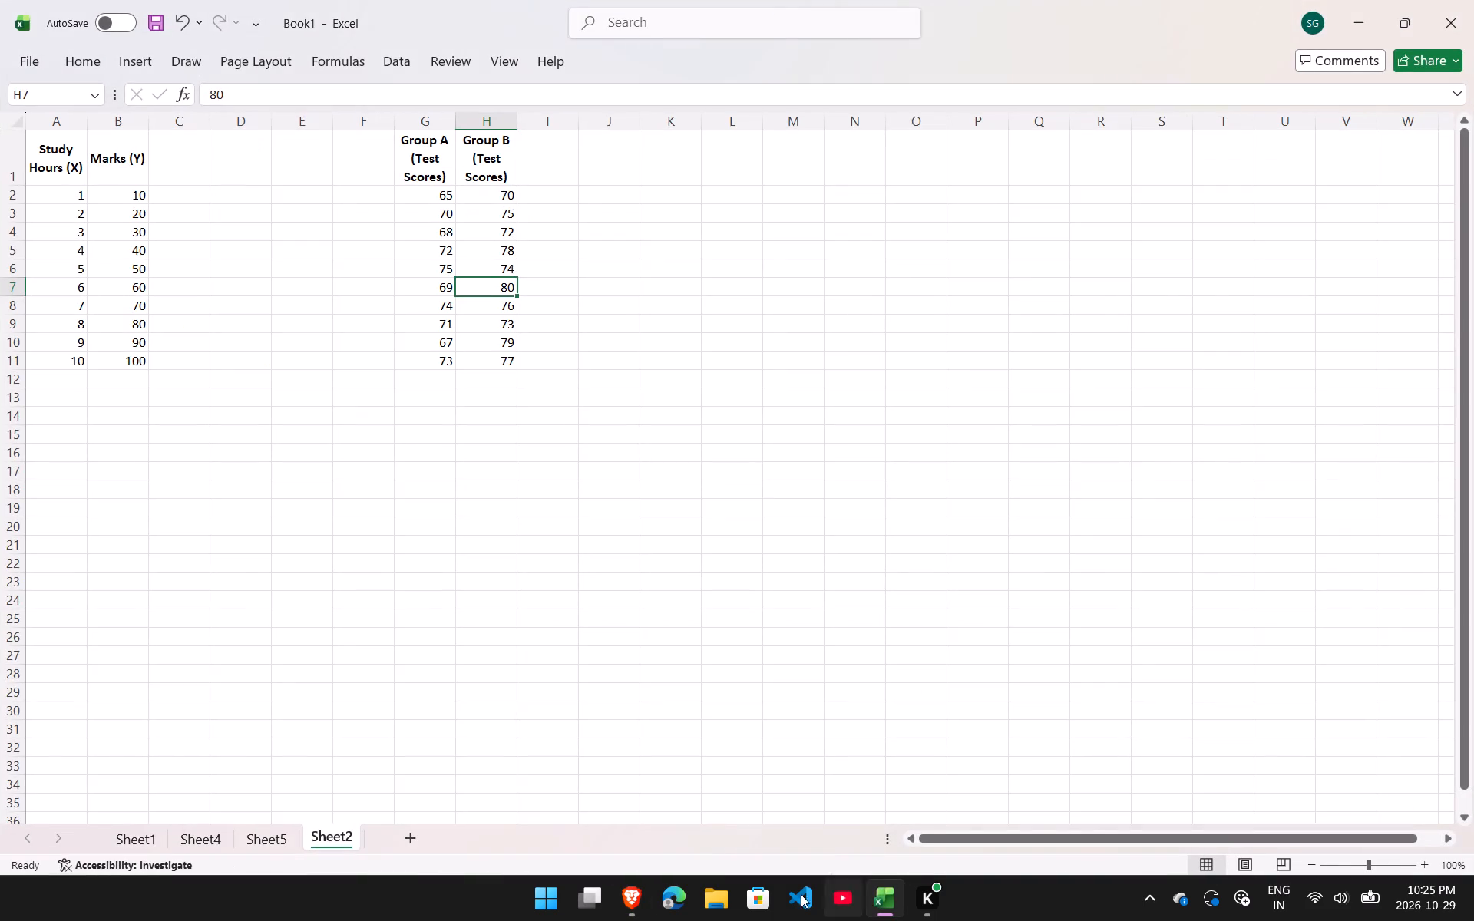
{"action": "left_click", "coordinate": [626, 891]}
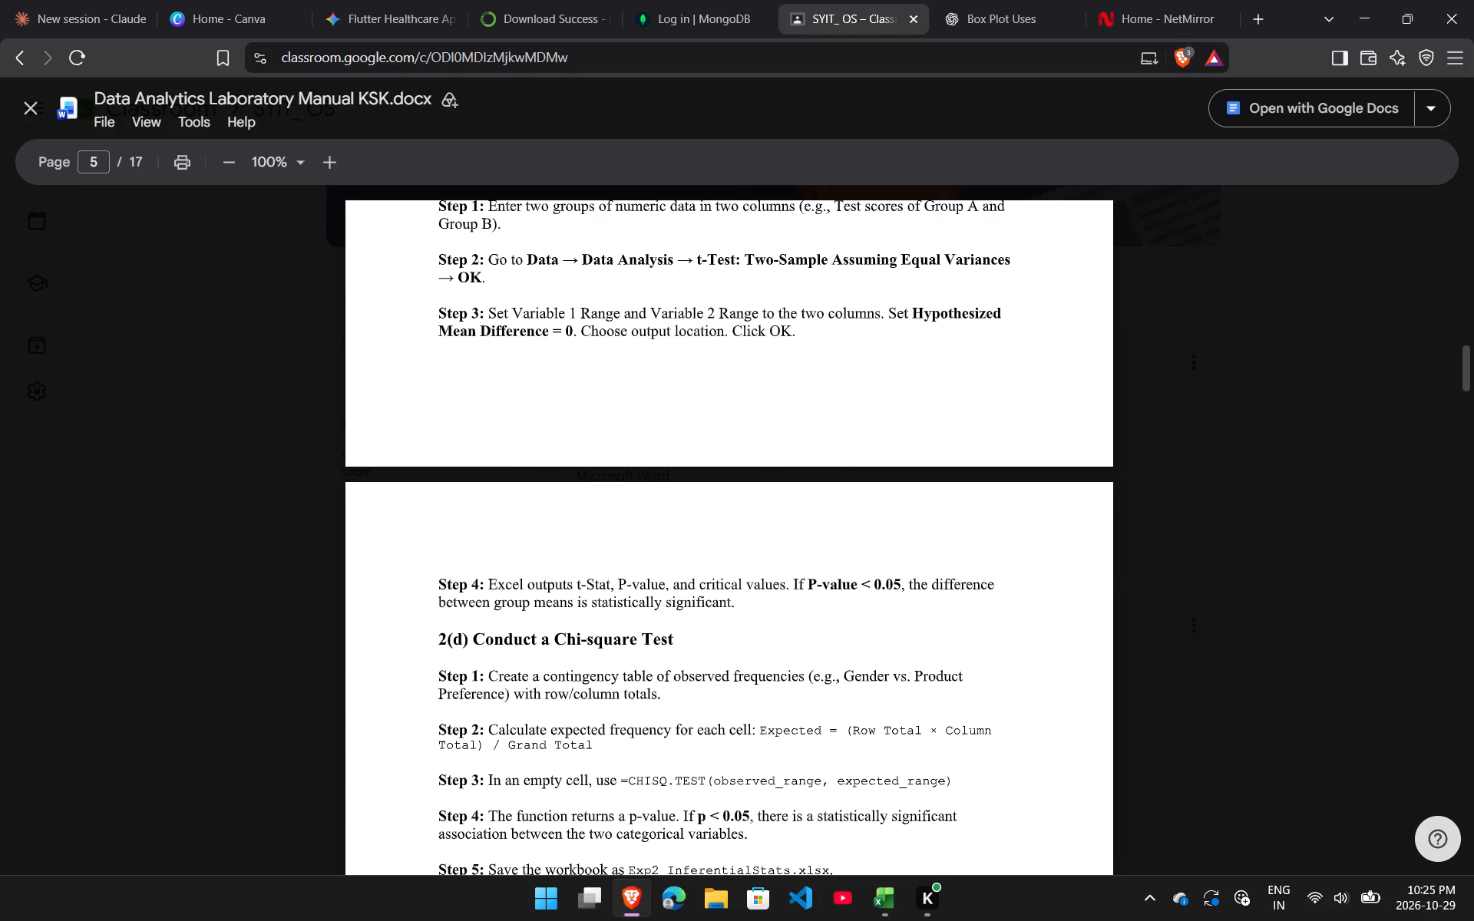
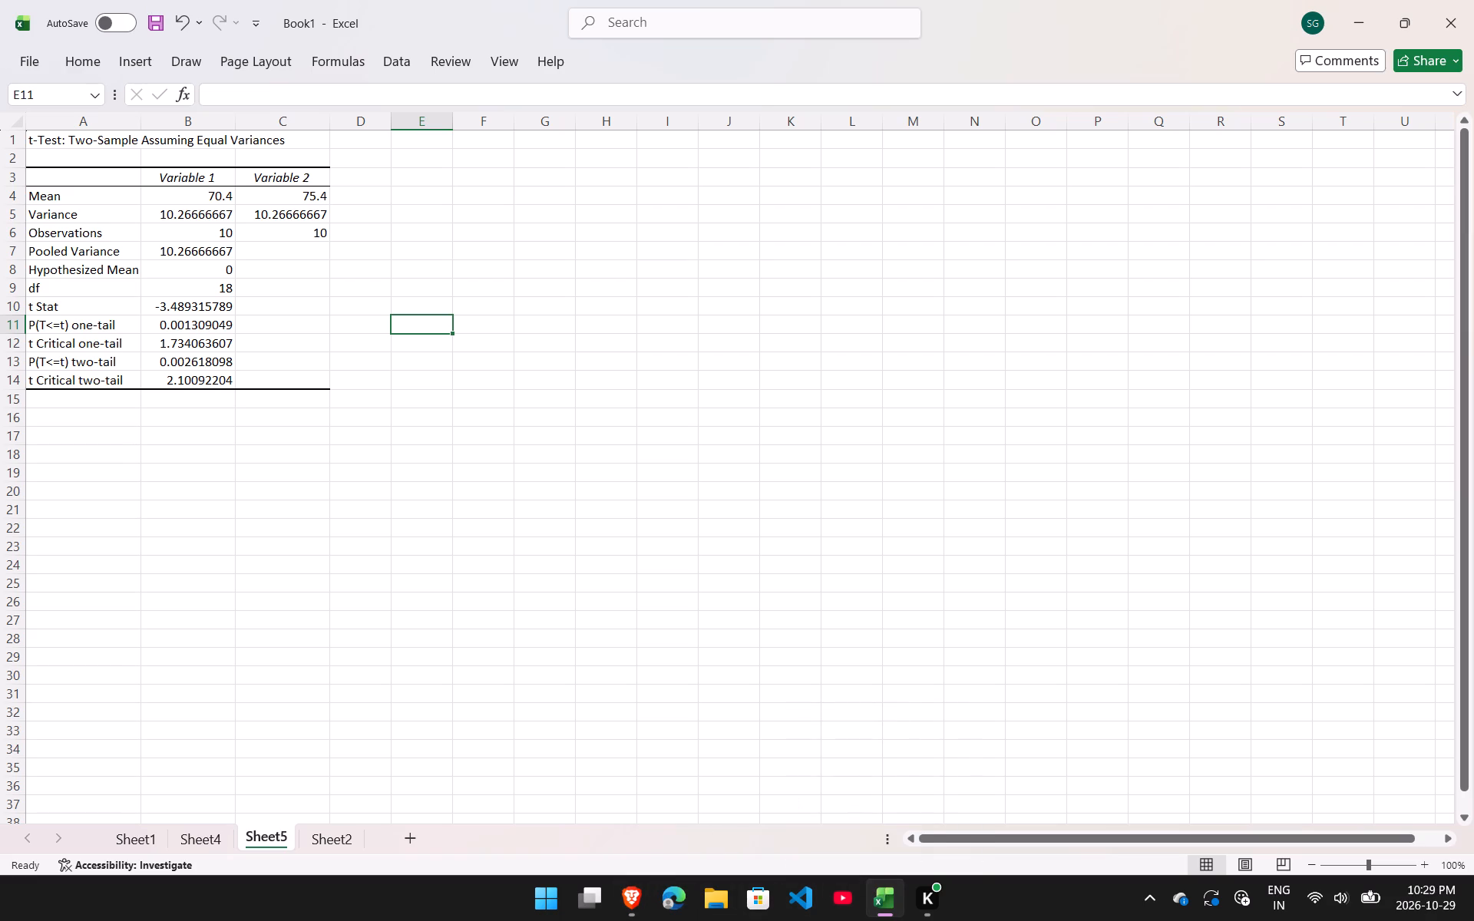
{"action": "left_click", "coordinate": [310, 851]}
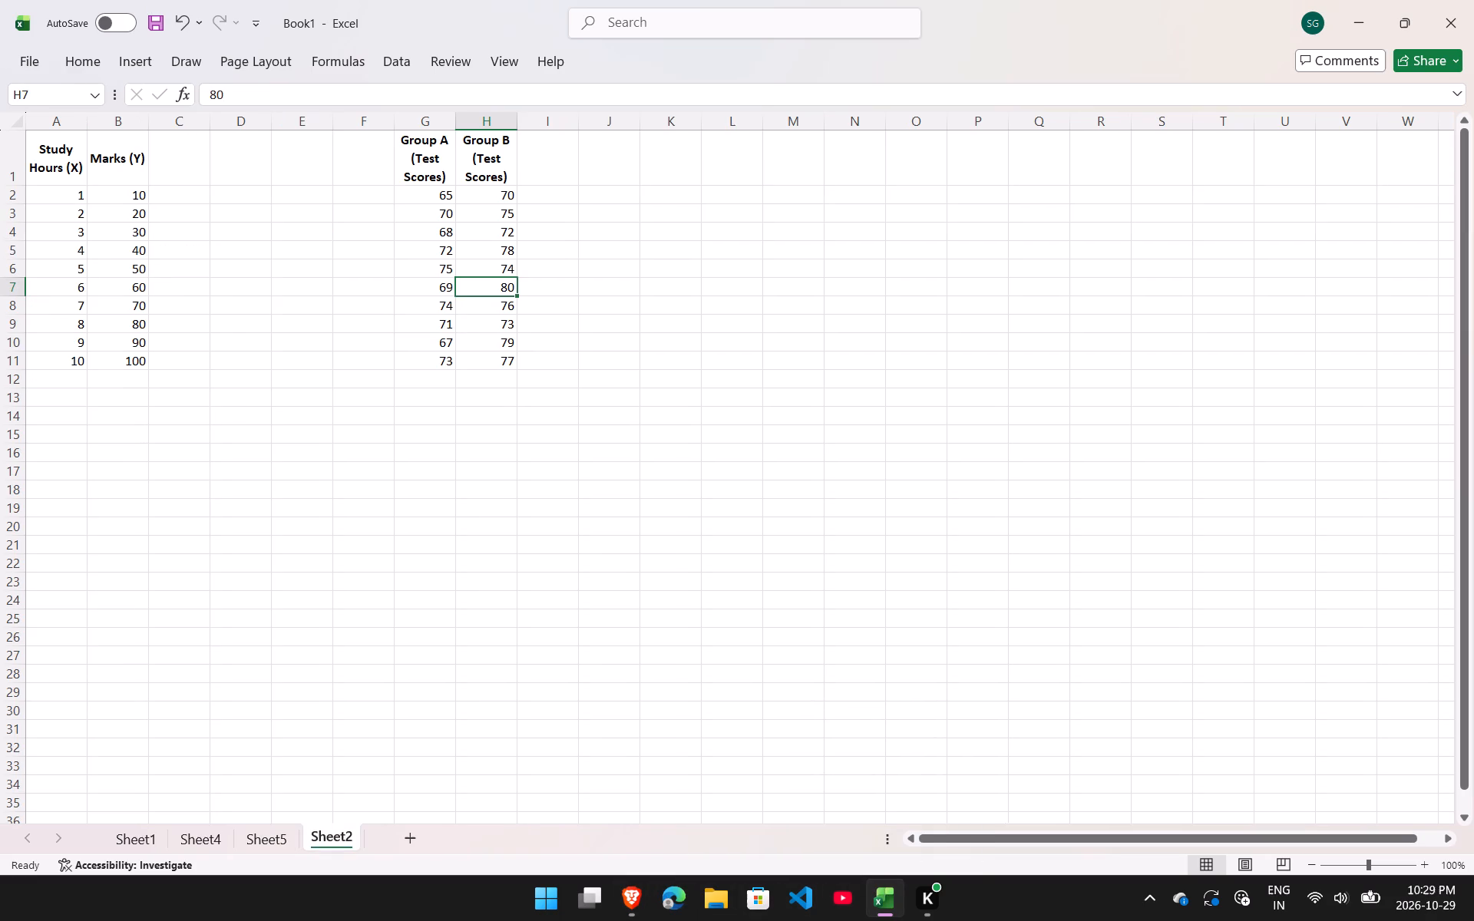
{"action": "left_click_drag", "start_coordinate": [421, 201], "coordinate": [524, 318]}
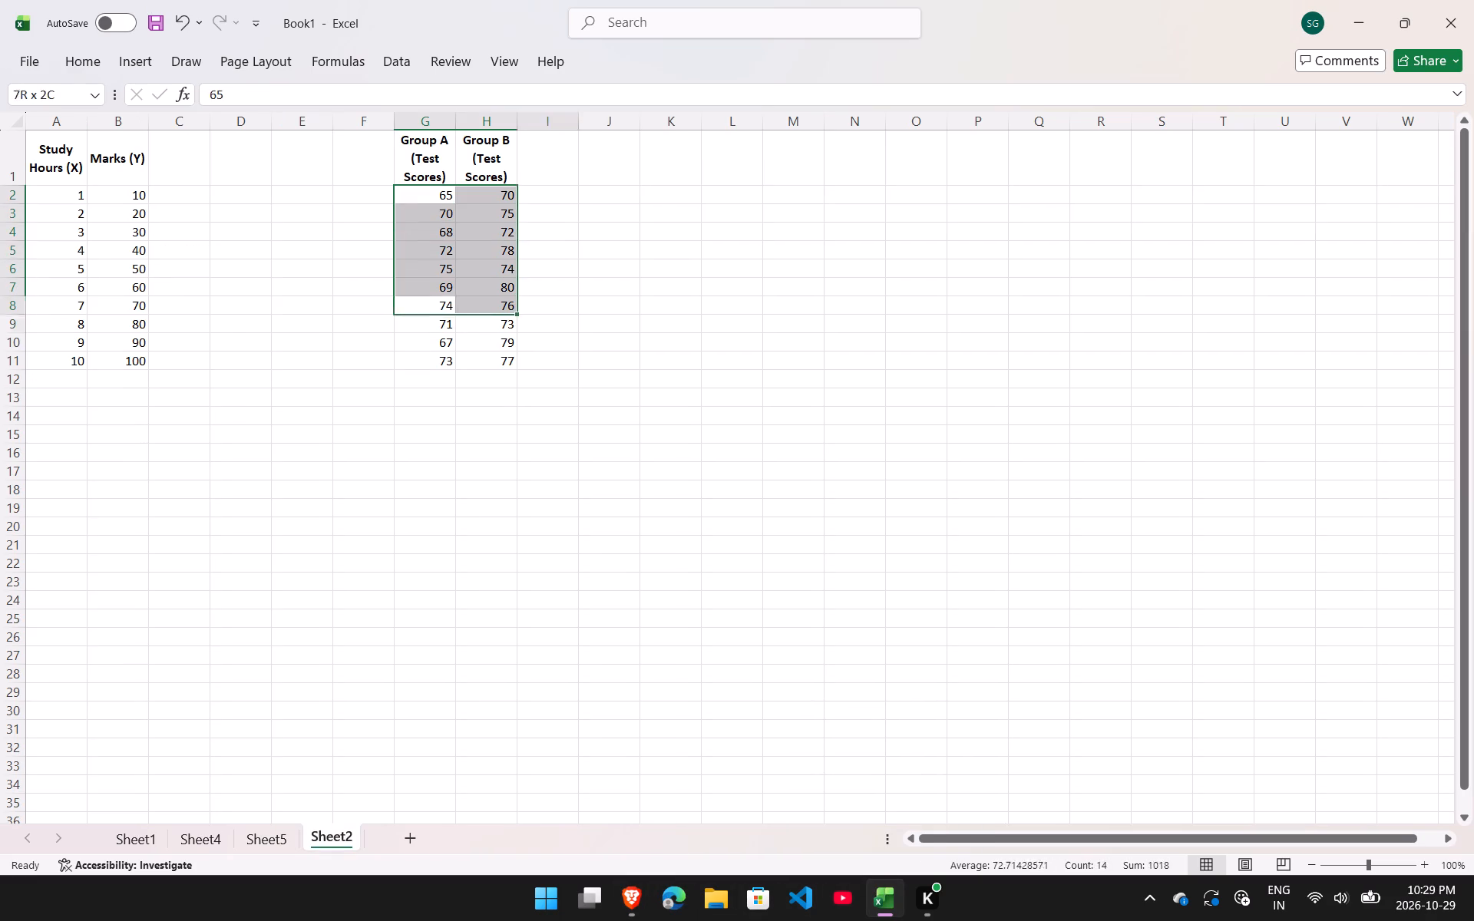
{"action": "left_click_drag", "start_coordinate": [524, 318], "coordinate": [500, 361]}
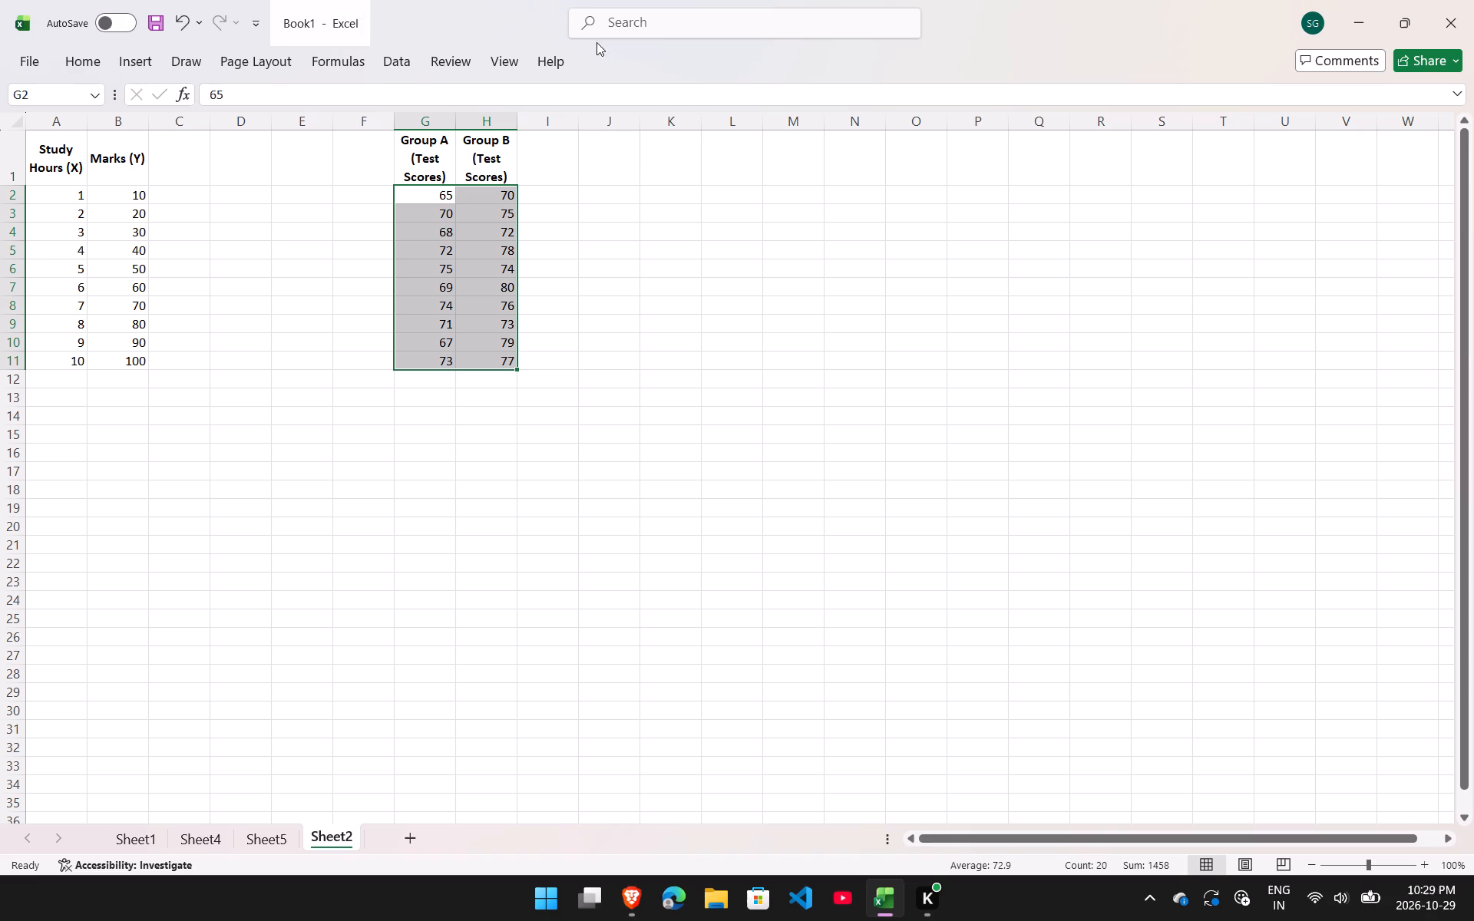
{"action": "left_click", "coordinate": [397, 54]}
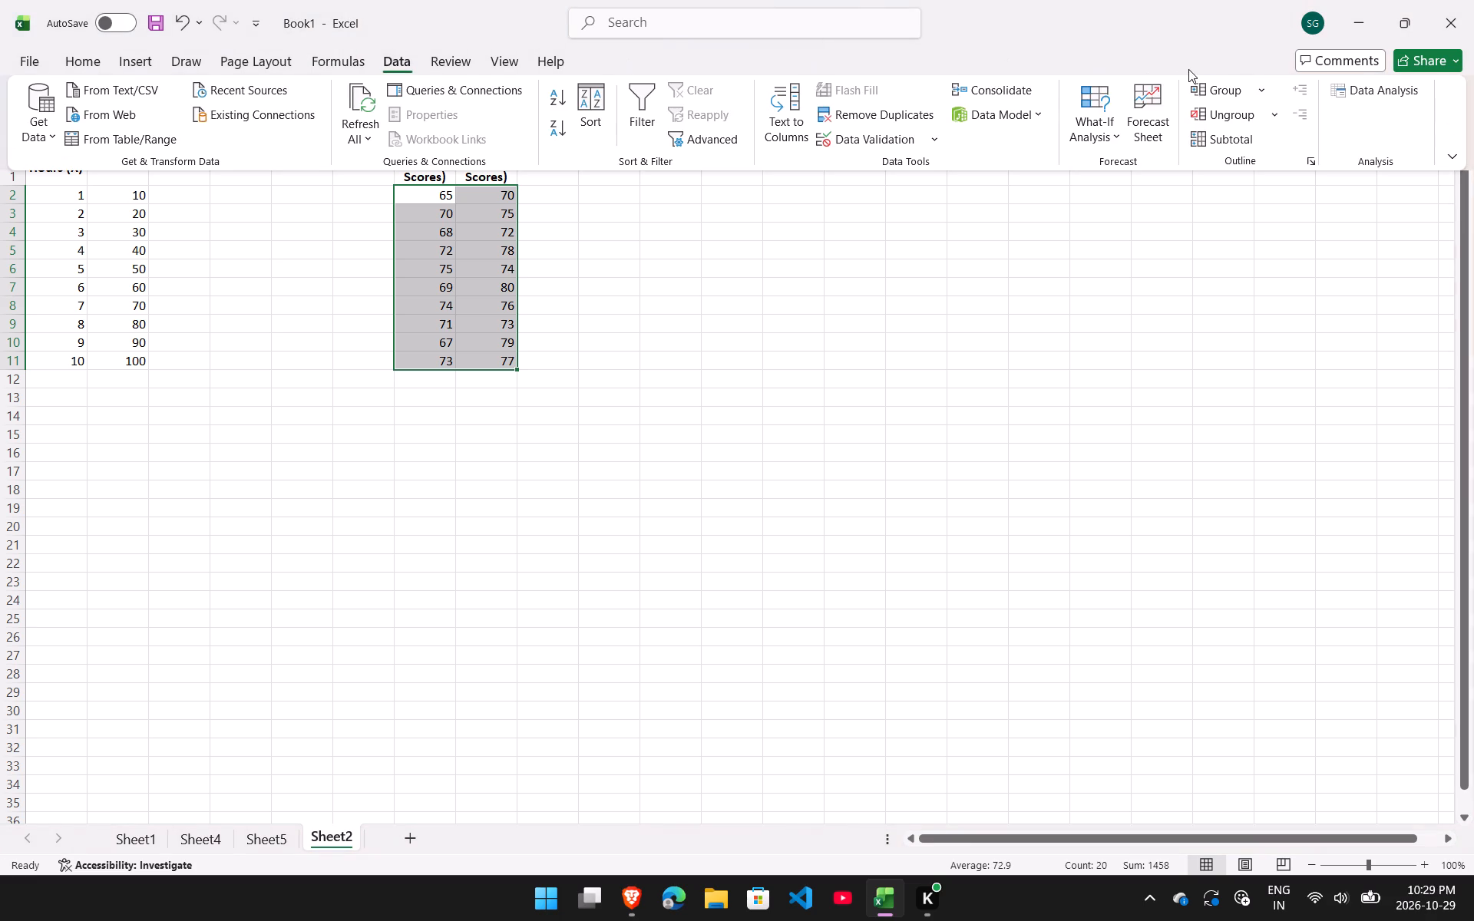
{"action": "left_click", "coordinate": [1394, 91]}
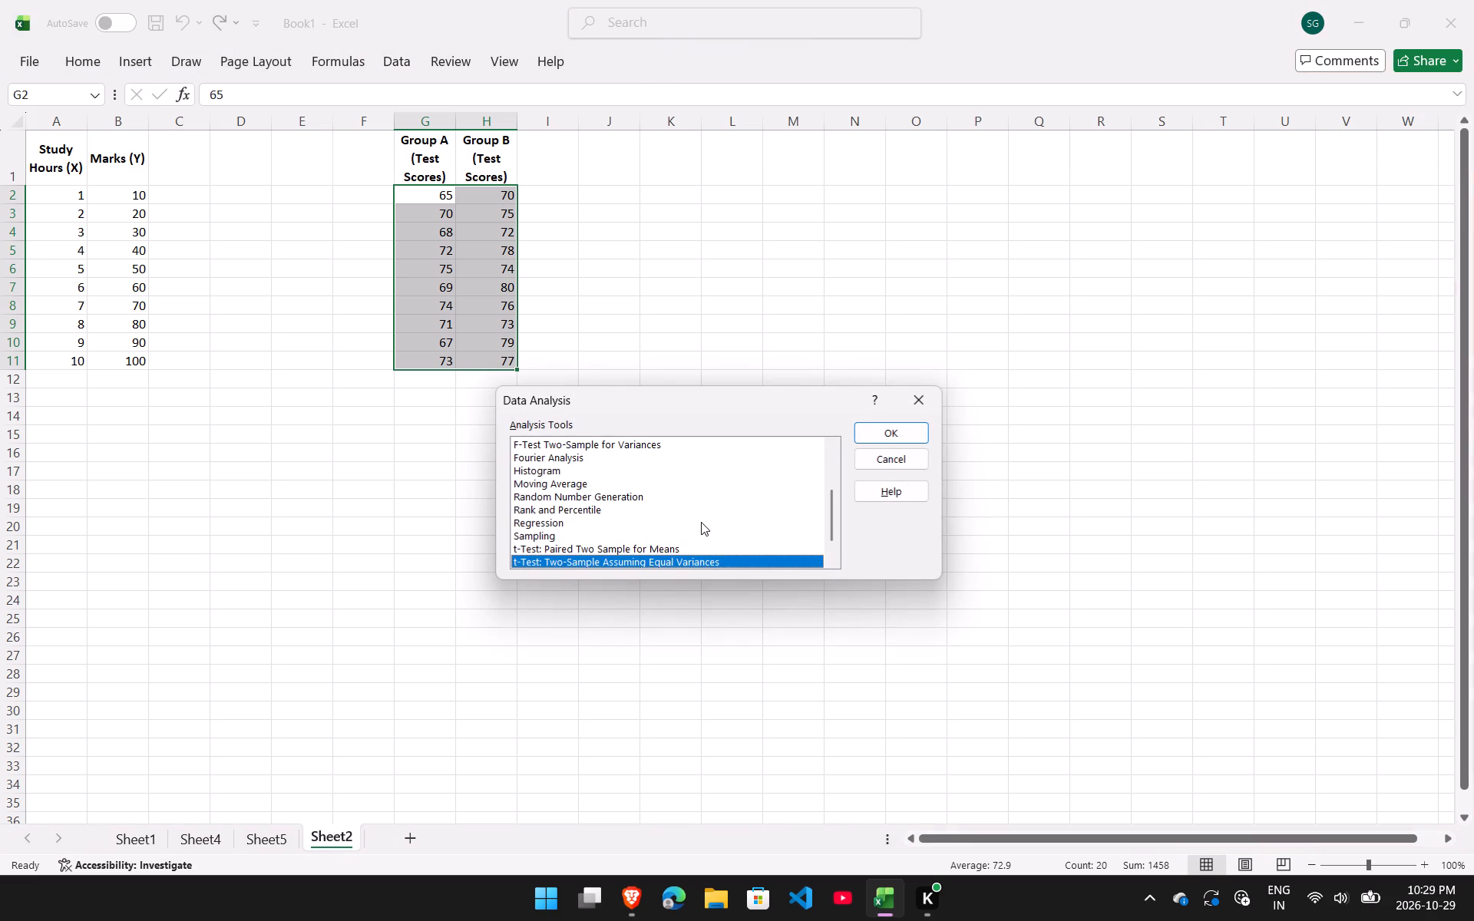
Look through the whole list of Data Analysis tools for one that fits the next test.
{"action": "scroll", "coordinate": [701, 522], "scroll_direction": "down", "scroll_amount": 10}
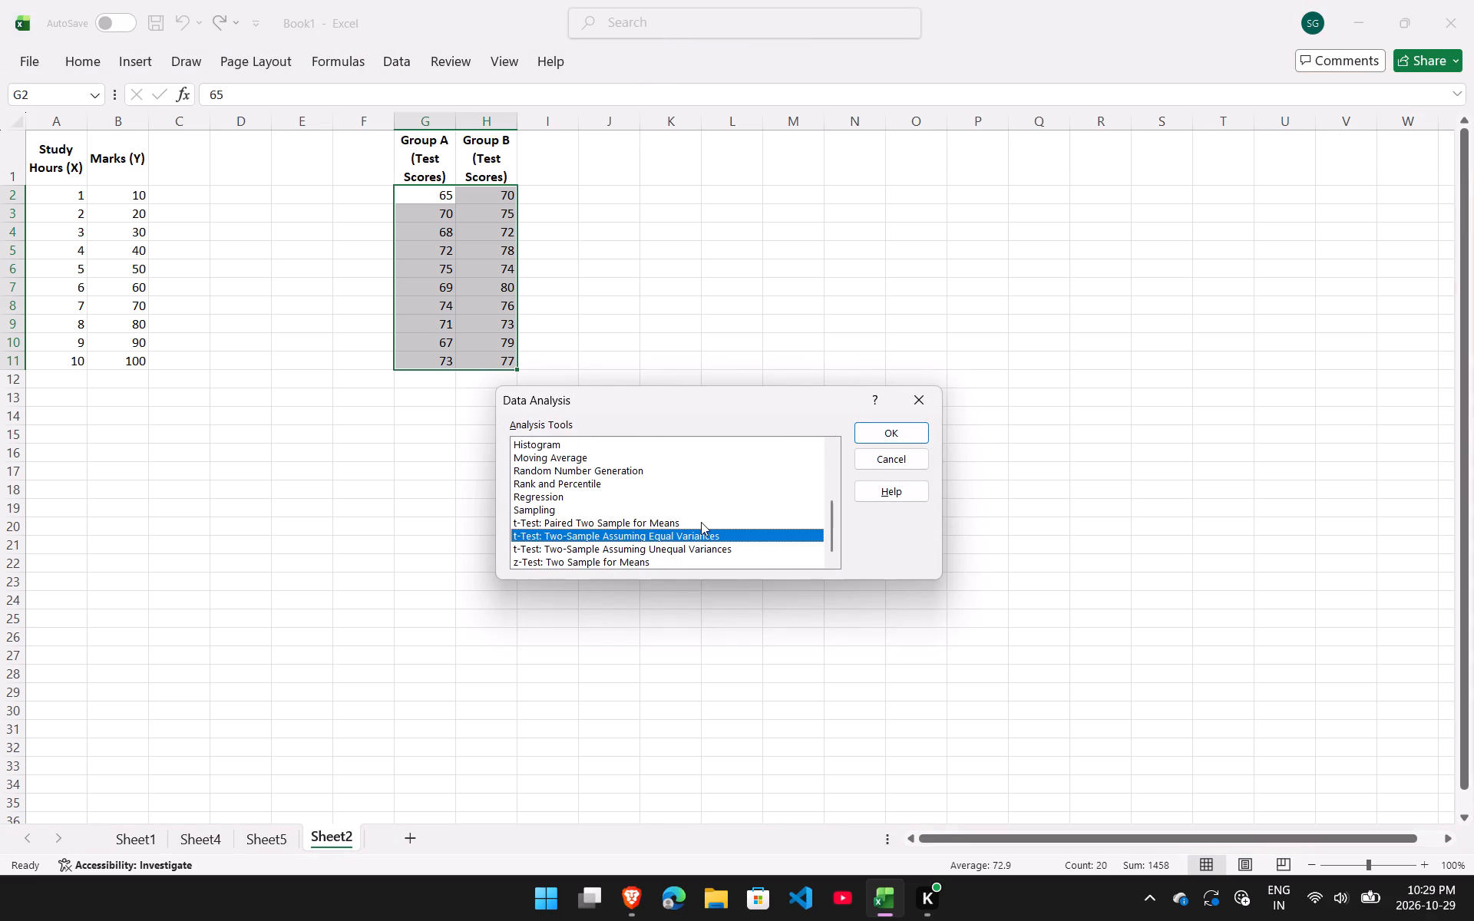
{"action": "scroll", "coordinate": [701, 522], "scroll_direction": "up", "scroll_amount": 8}
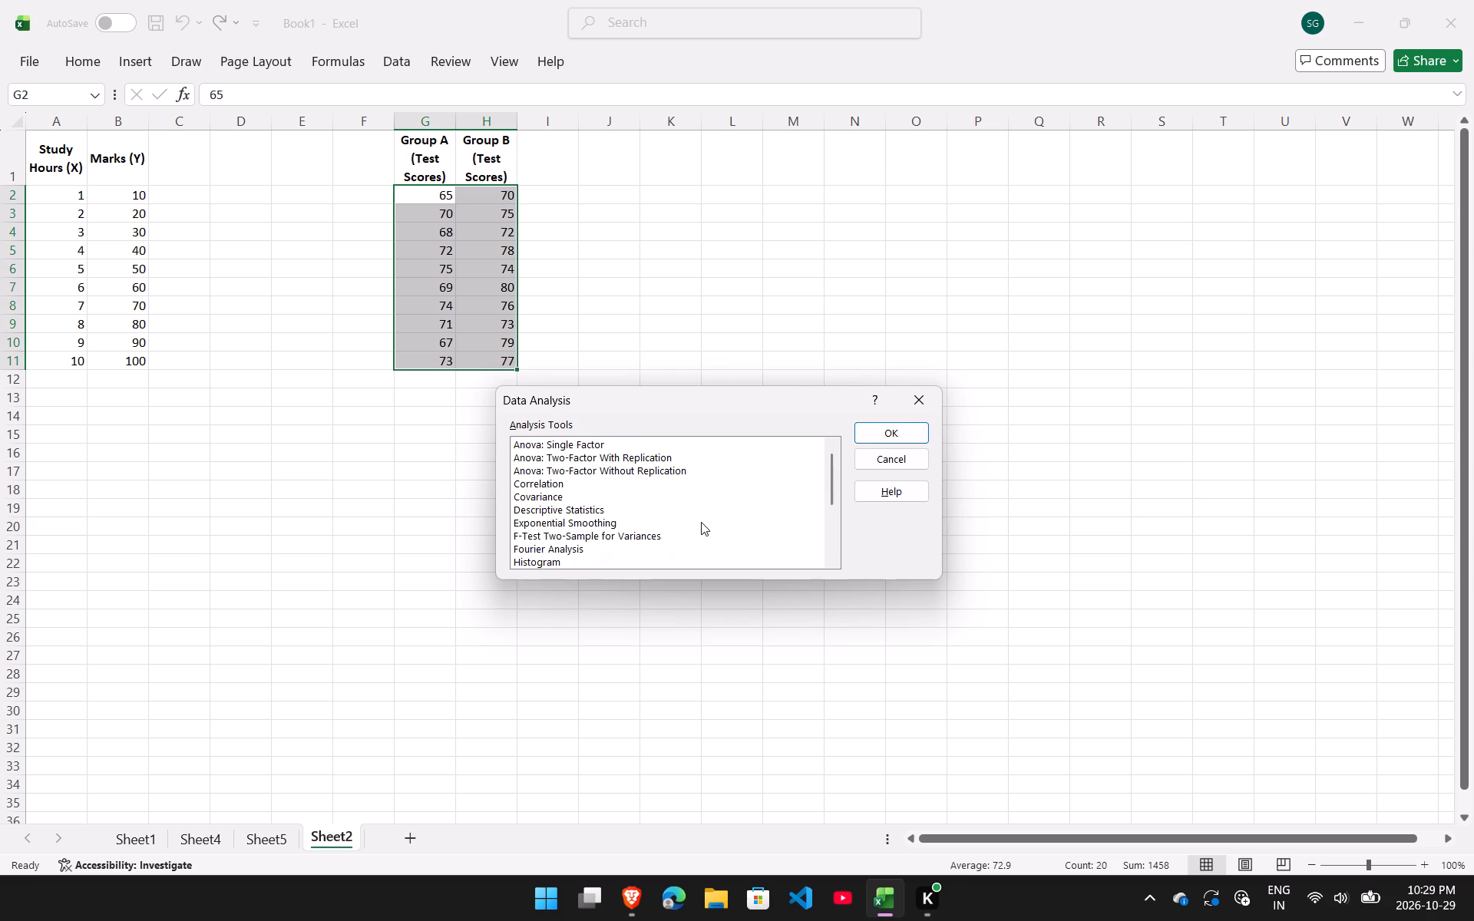
{"action": "scroll", "coordinate": [701, 522], "scroll_direction": "up", "scroll_amount": 5}
{"action": "scroll", "coordinate": [701, 522], "scroll_direction": "down", "scroll_amount": 2}
{"action": "left_click_drag", "start_coordinate": [831, 473], "coordinate": [836, 429]}
{"action": "left_click_drag", "start_coordinate": [836, 429], "coordinate": [821, 571]}
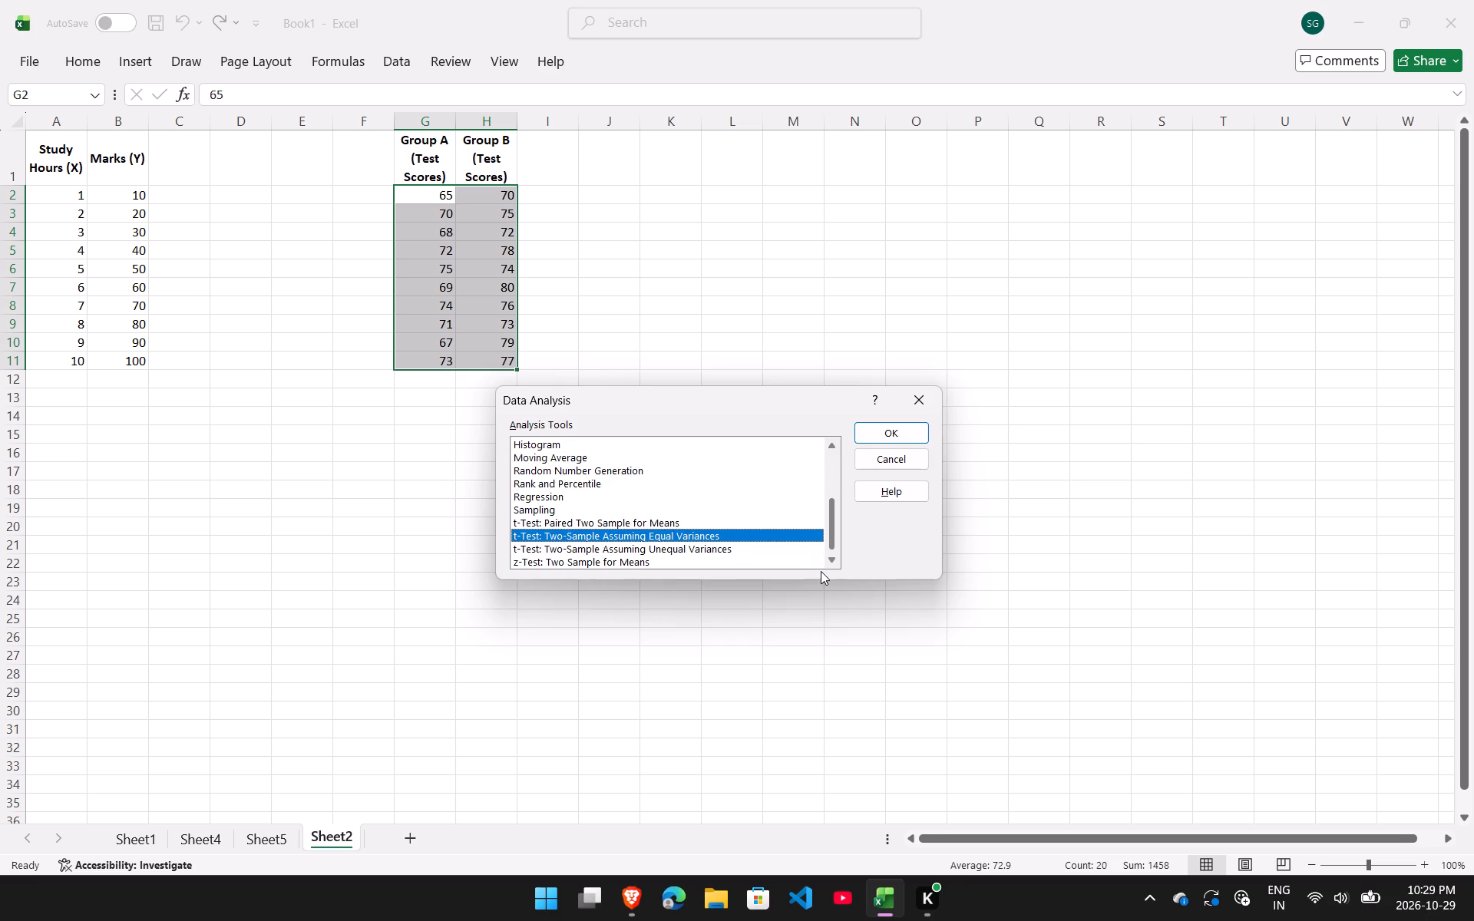
{"action": "left_click_drag", "start_coordinate": [821, 571], "coordinate": [821, 508]}
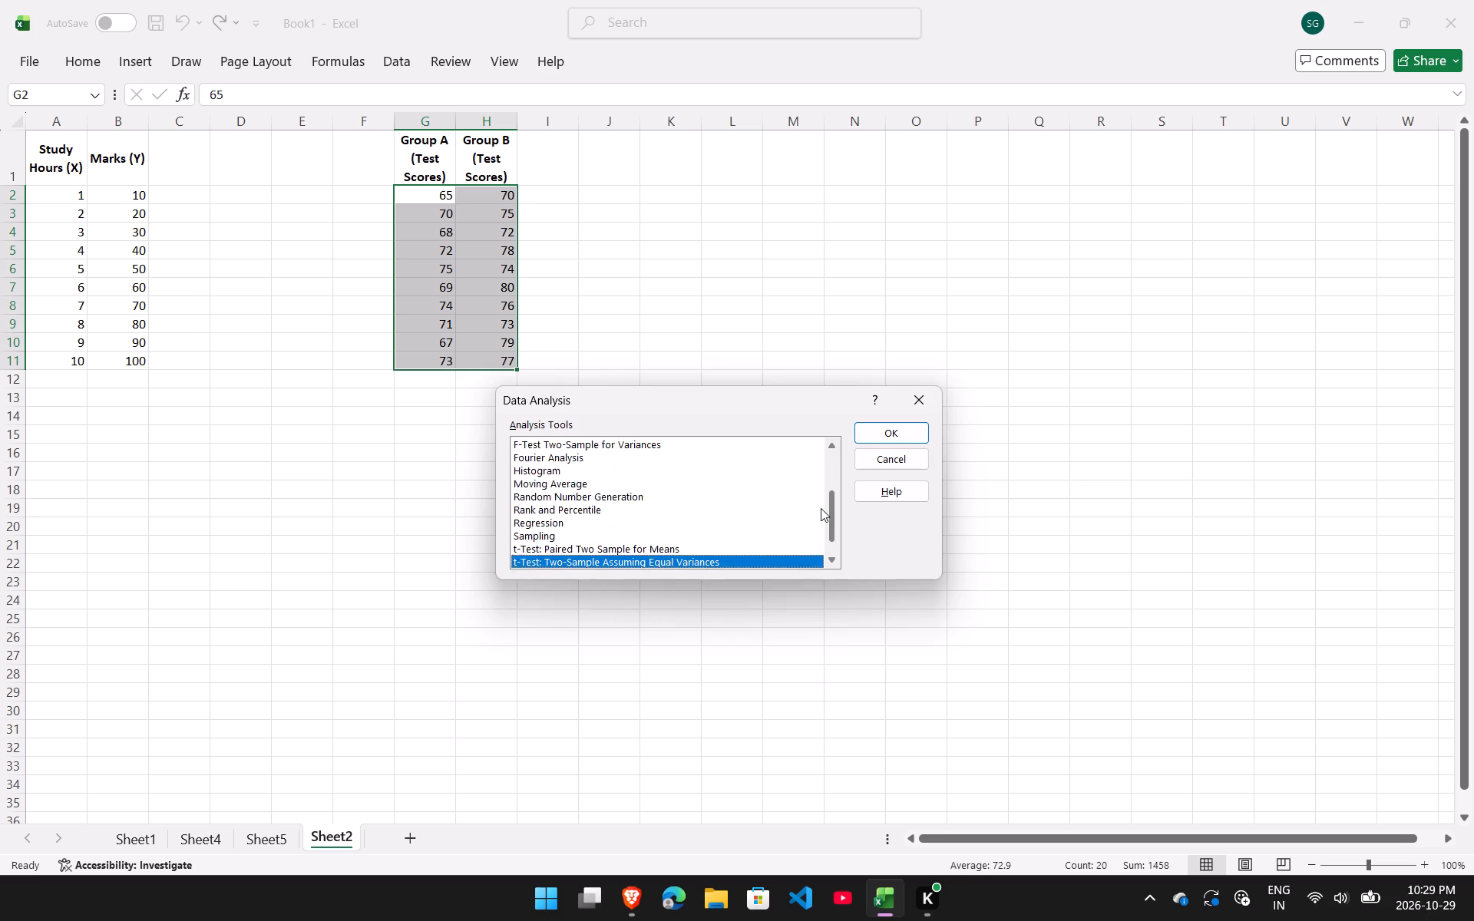
{"action": "left_click_drag", "start_coordinate": [821, 508], "coordinate": [821, 480]}
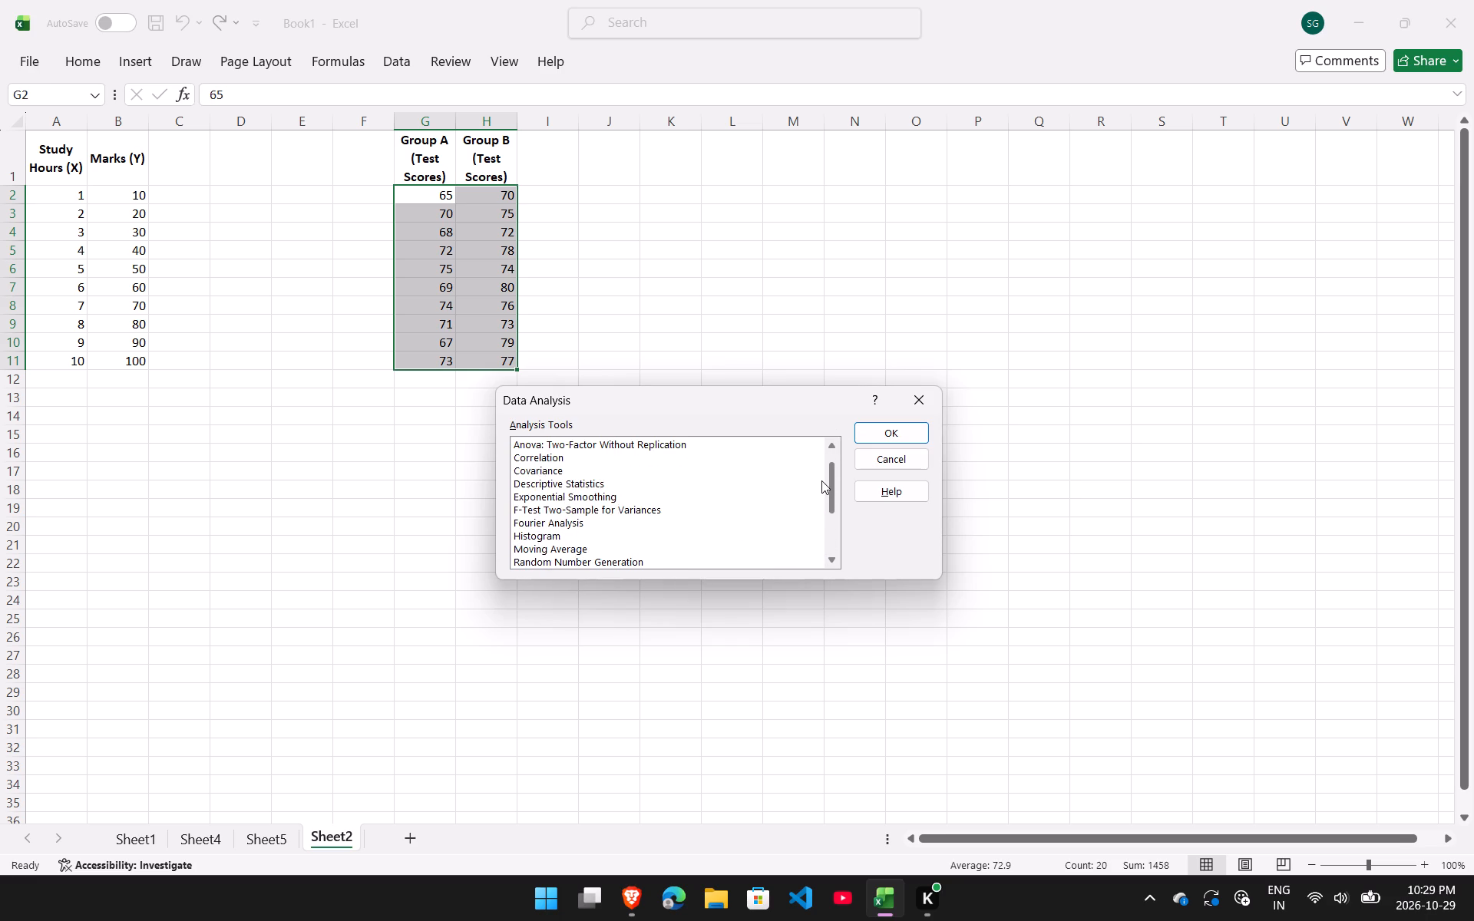
{"action": "left_click_drag", "start_coordinate": [821, 480], "coordinate": [821, 447]}
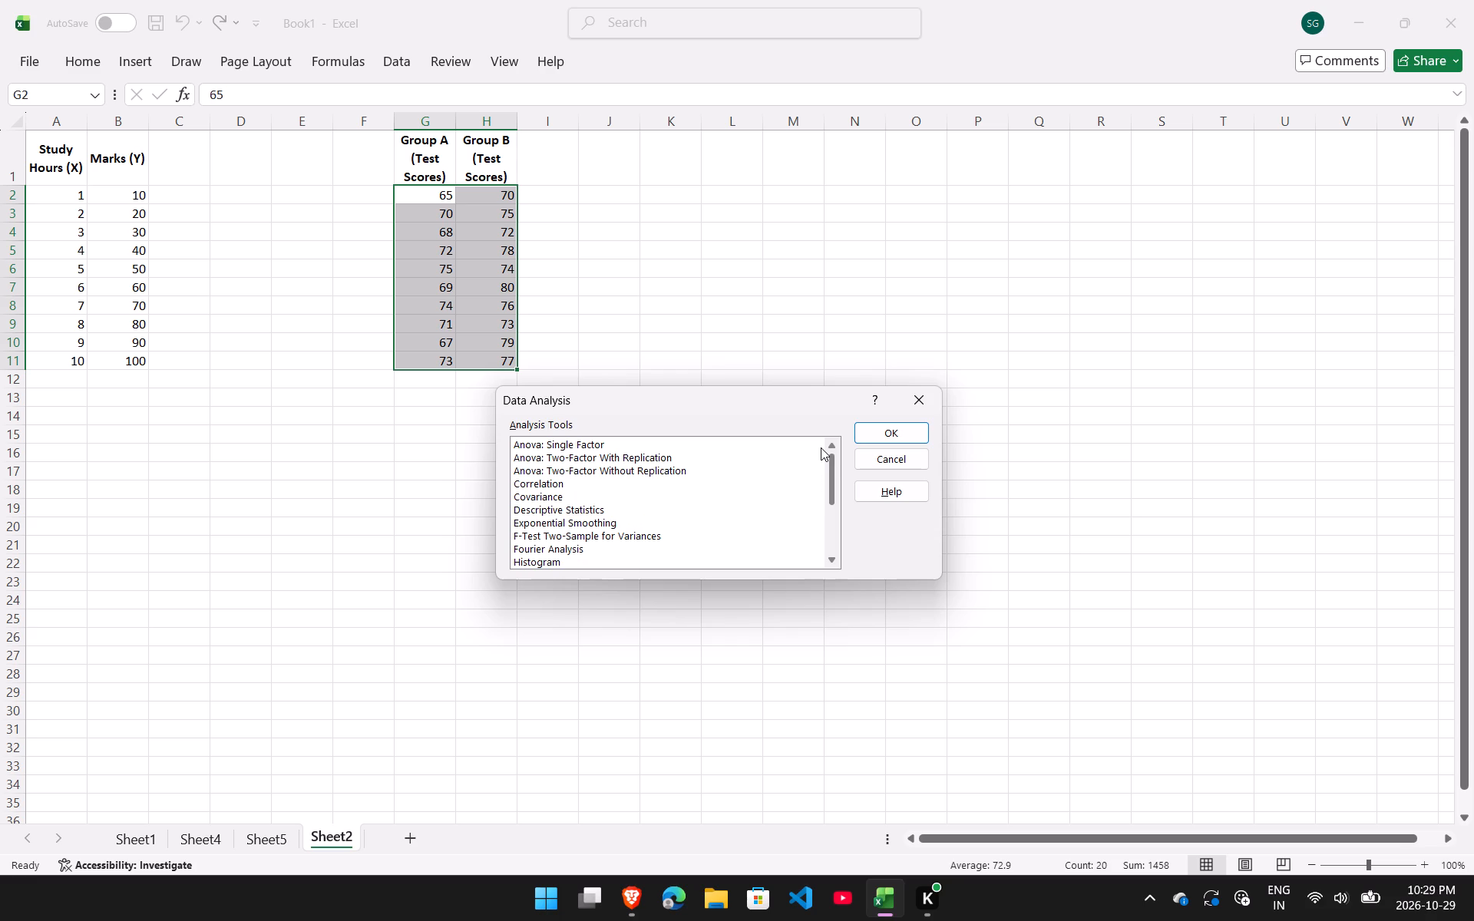
{"action": "left_click_drag", "start_coordinate": [821, 447], "coordinate": [833, 511]}
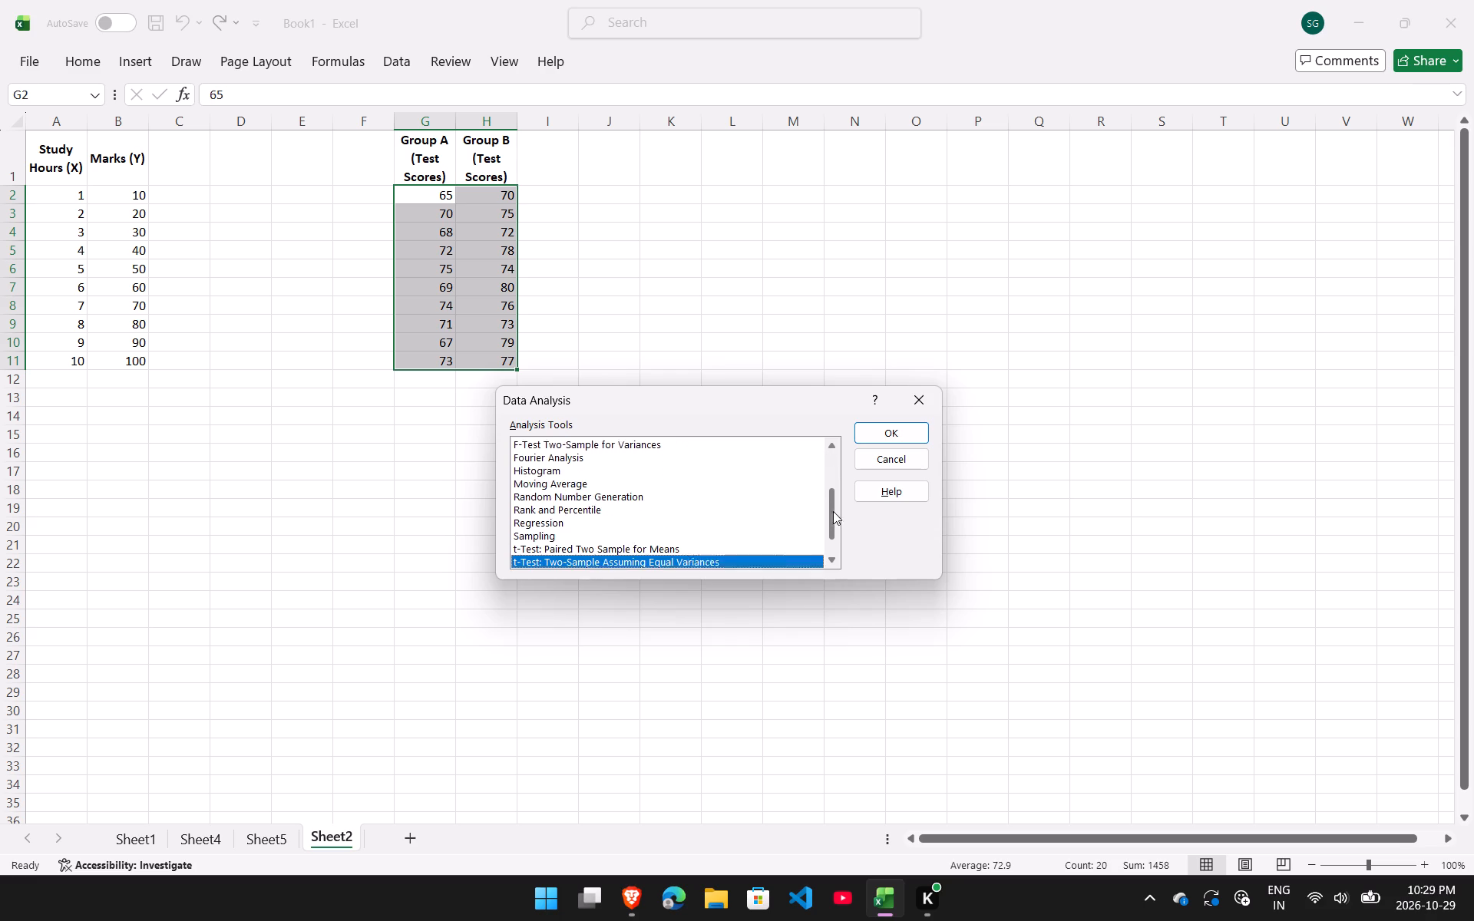
{"action": "left_click_drag", "start_coordinate": [833, 511], "coordinate": [851, 596]}
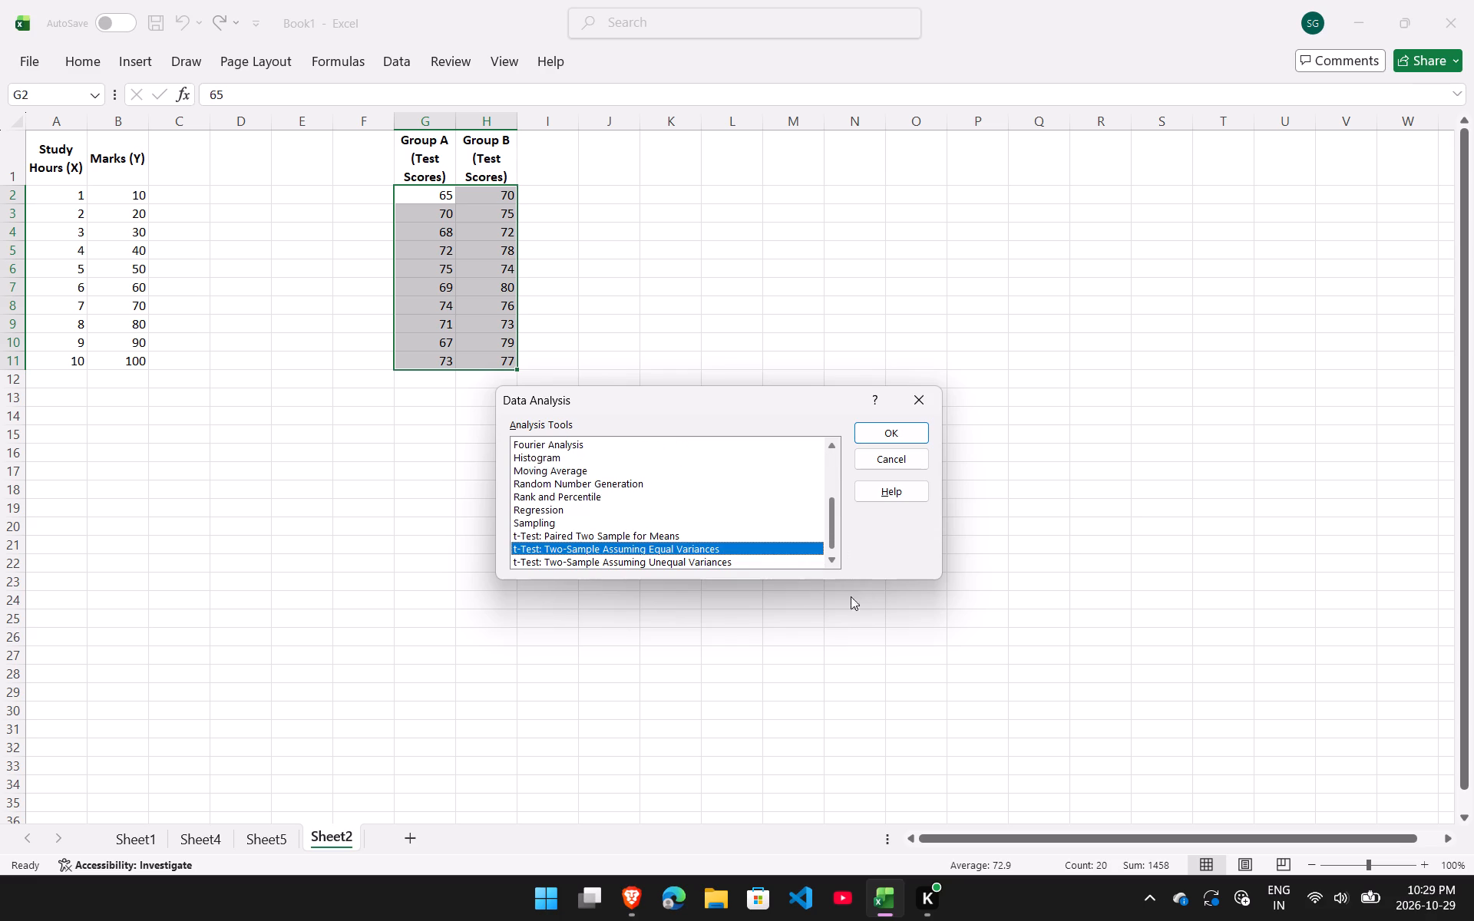
{"action": "left_click_drag", "start_coordinate": [851, 596], "coordinate": [841, 622]}
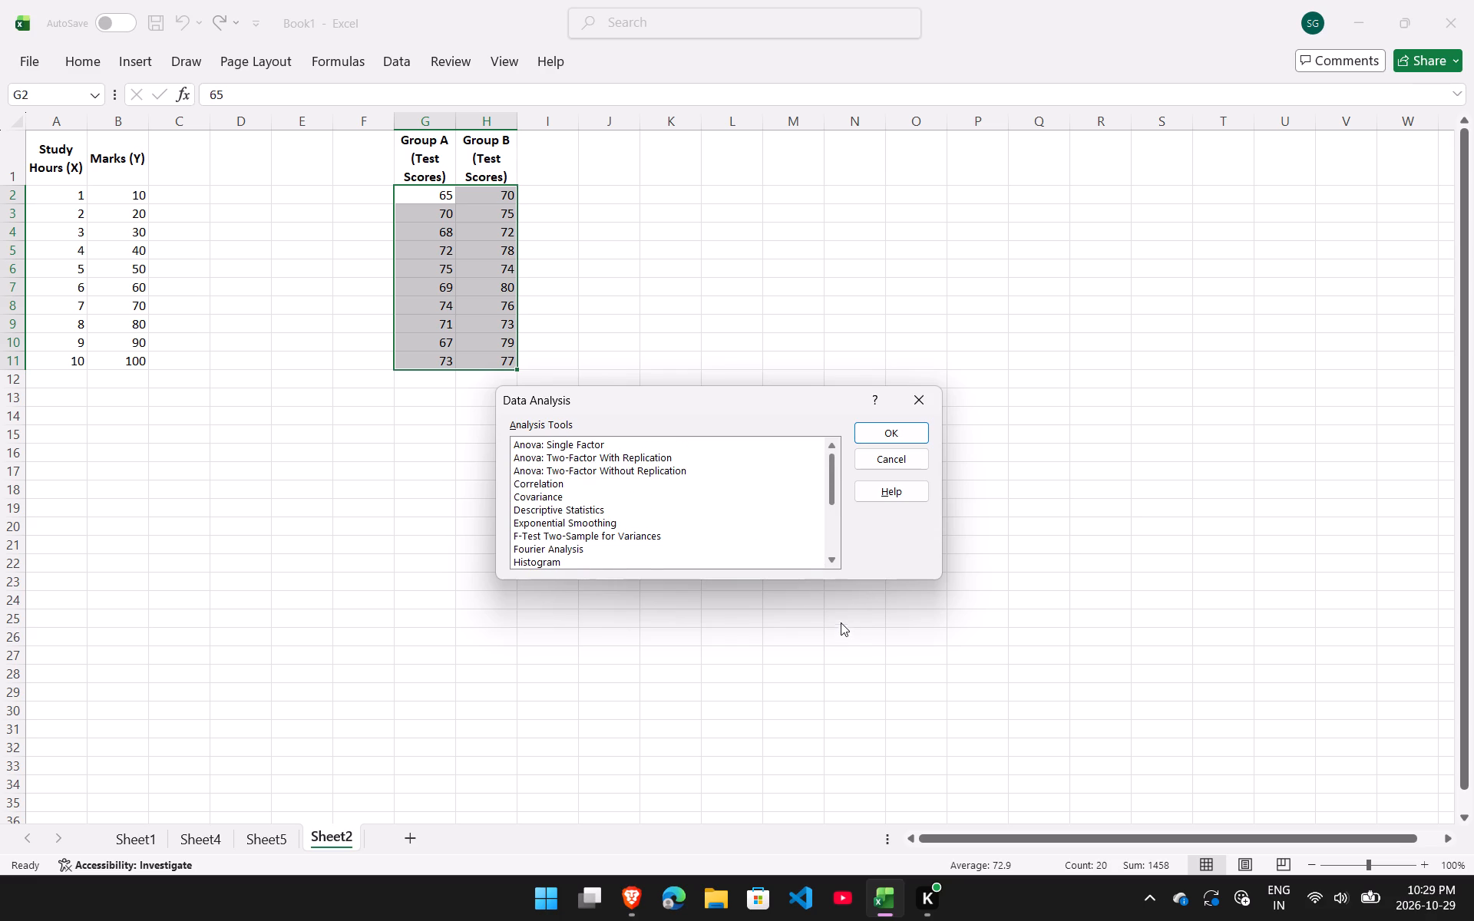
{"action": "left_click_drag", "start_coordinate": [841, 622], "coordinate": [830, 565]}
{"action": "triple_click", "coordinate": [831, 561]}
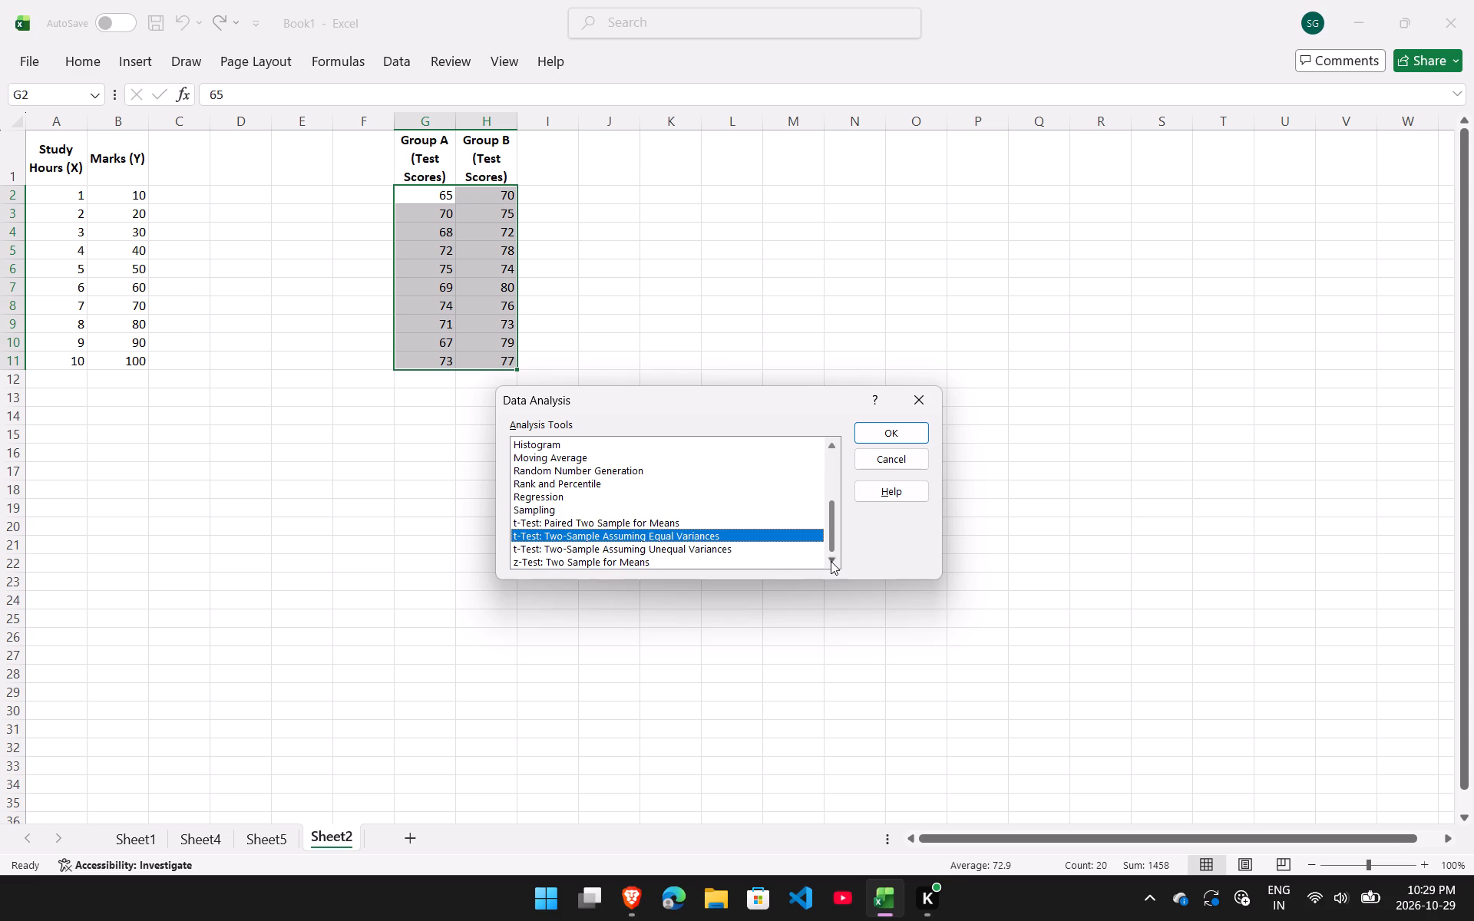
{"action": "triple_click", "coordinate": [831, 561]}
{"action": "double_click", "coordinate": [831, 561]}
{"action": "scroll", "coordinate": [673, 457], "scroll_direction": "up", "scroll_amount": 6}
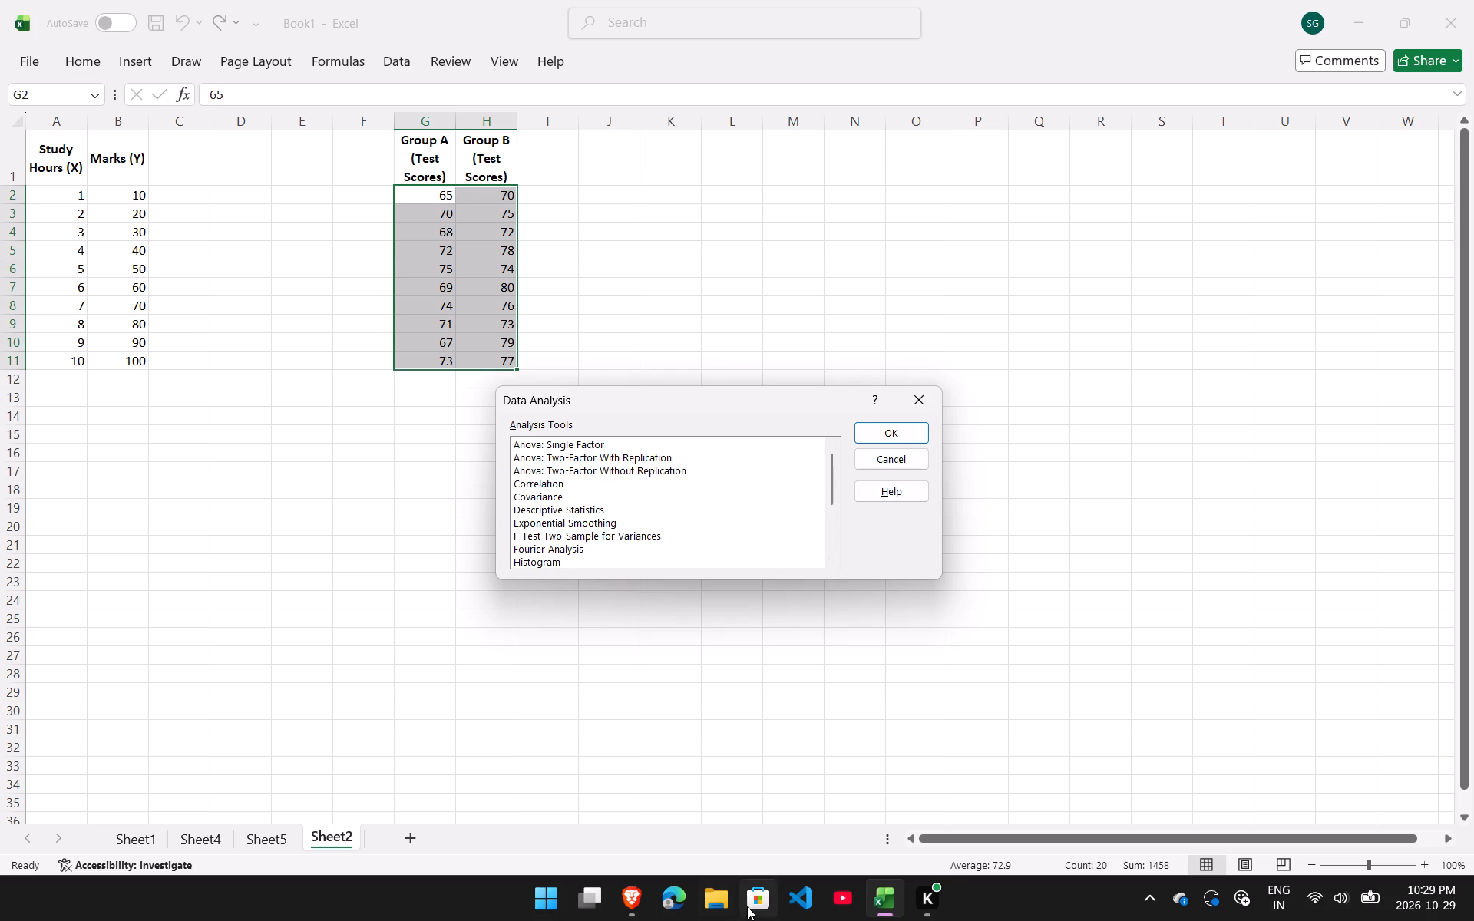
{"action": "left_click", "coordinate": [620, 903]}
{"action": "left_click", "coordinate": [900, 0]}
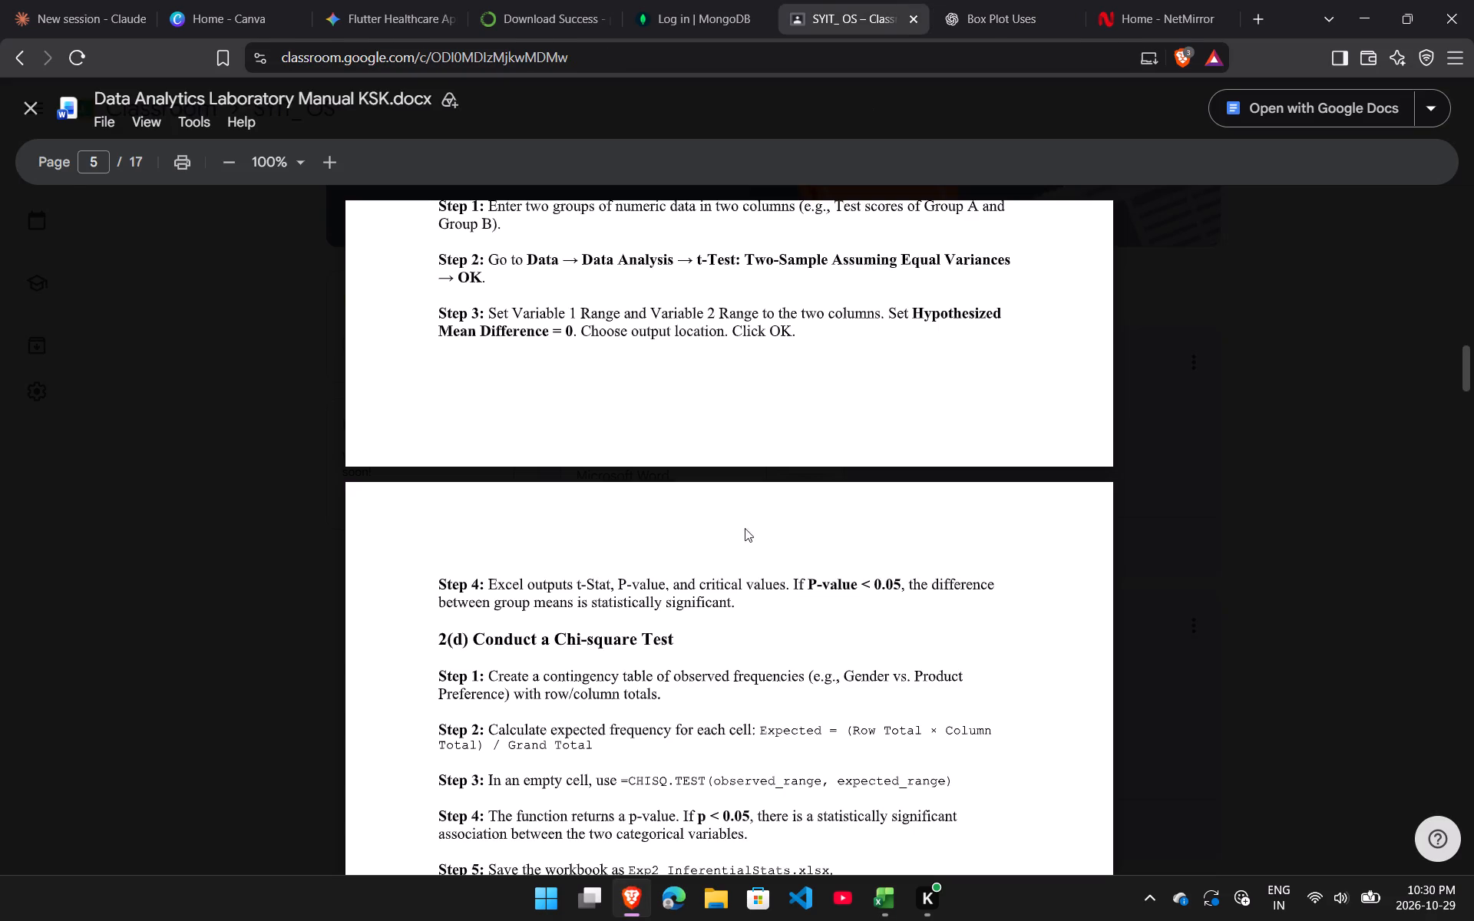
{"action": "scroll", "coordinate": [686, 708], "scroll_direction": "down", "scroll_amount": 4}
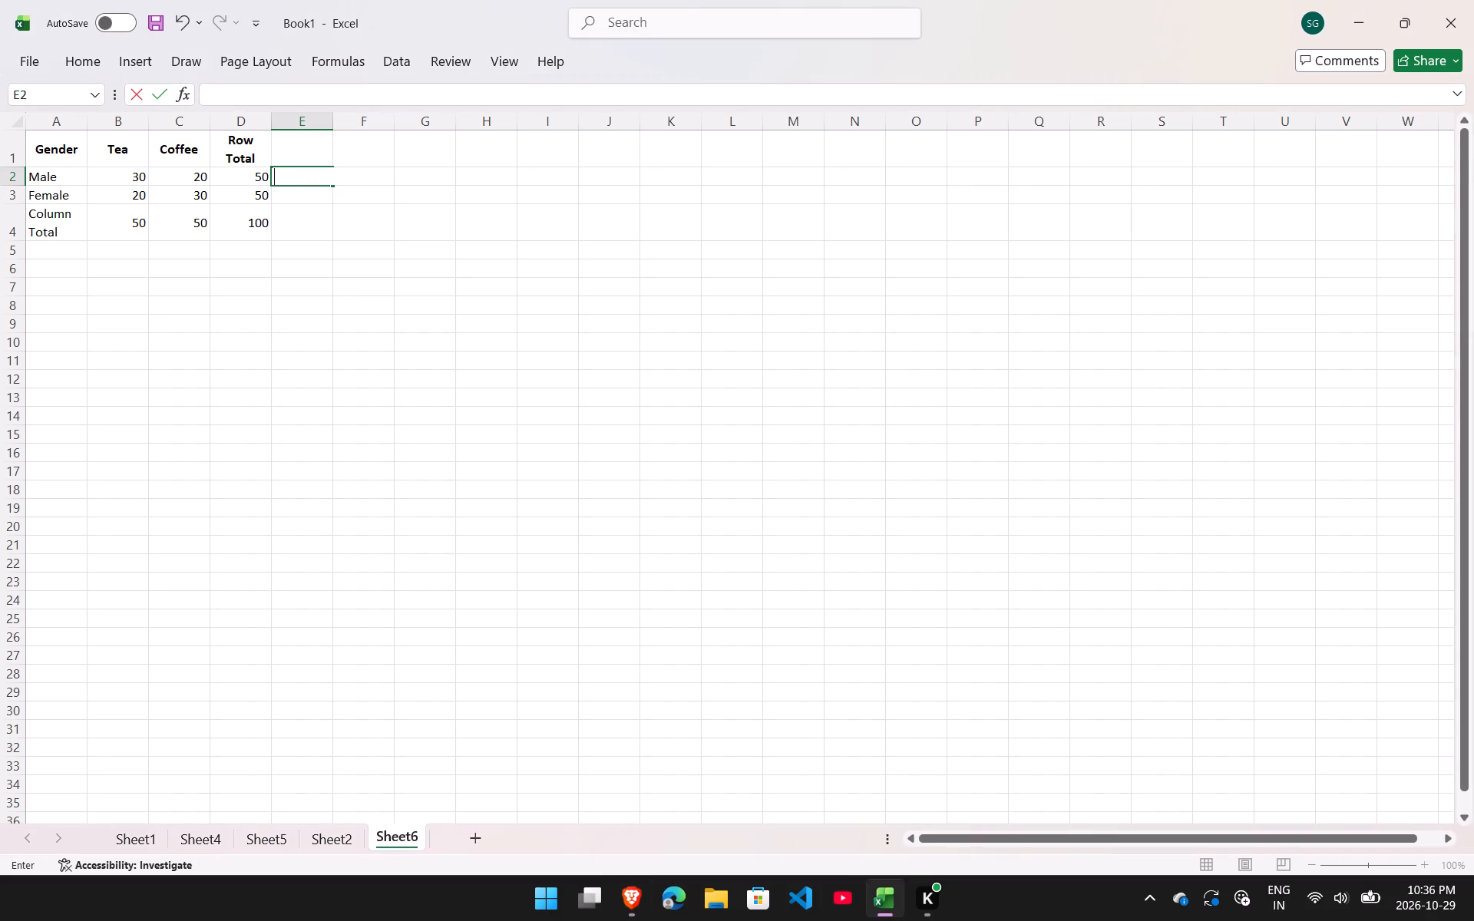
{"action": "key", "text": "equal"}
{"action": "type", "text": "sum"}
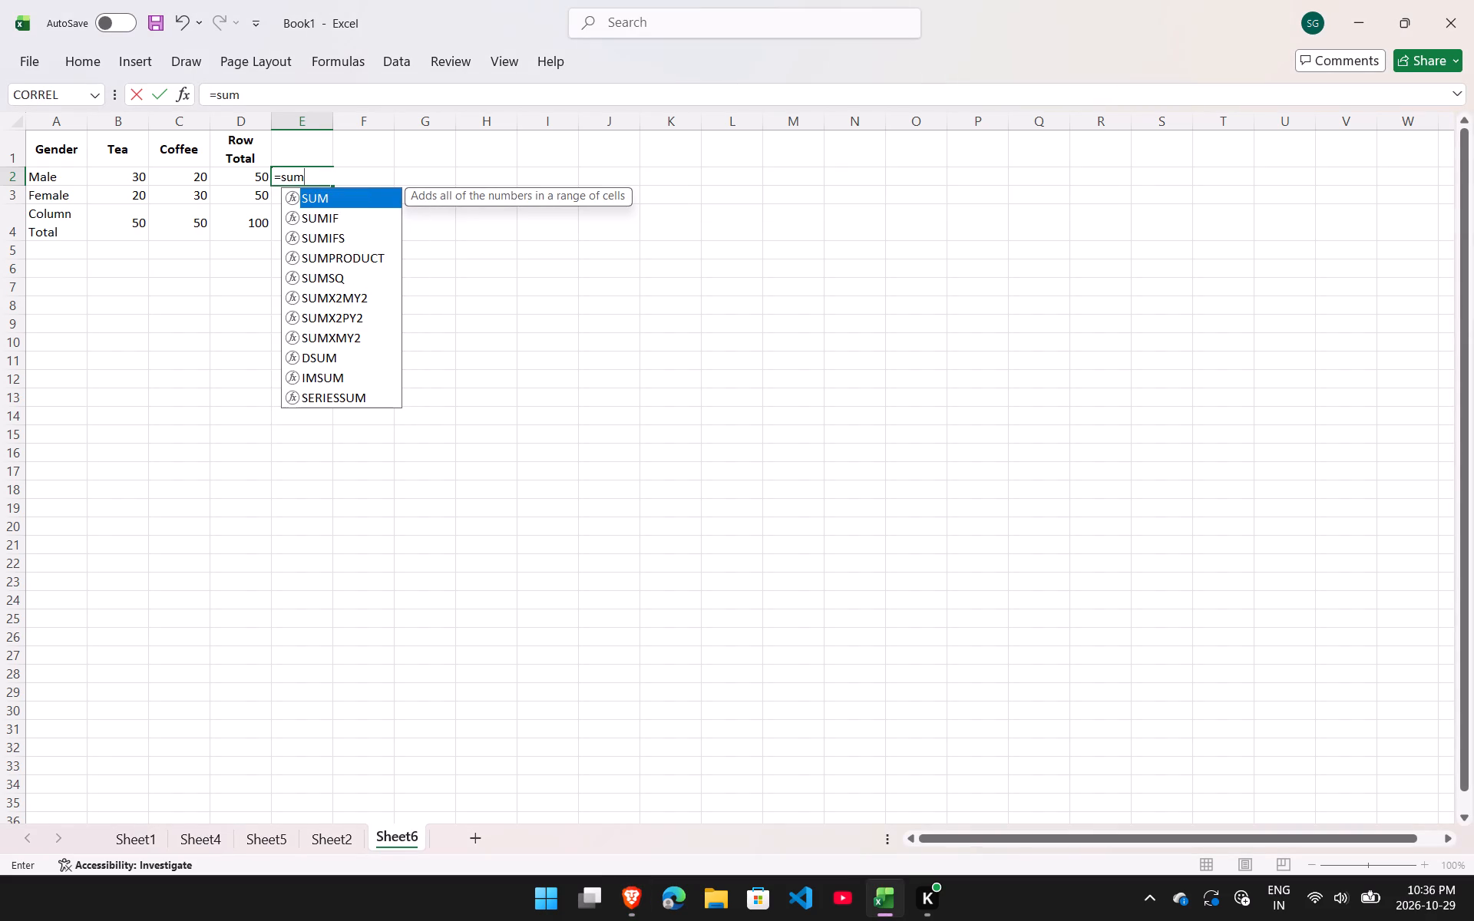
{"action": "key", "text": "shift+parenleft"}
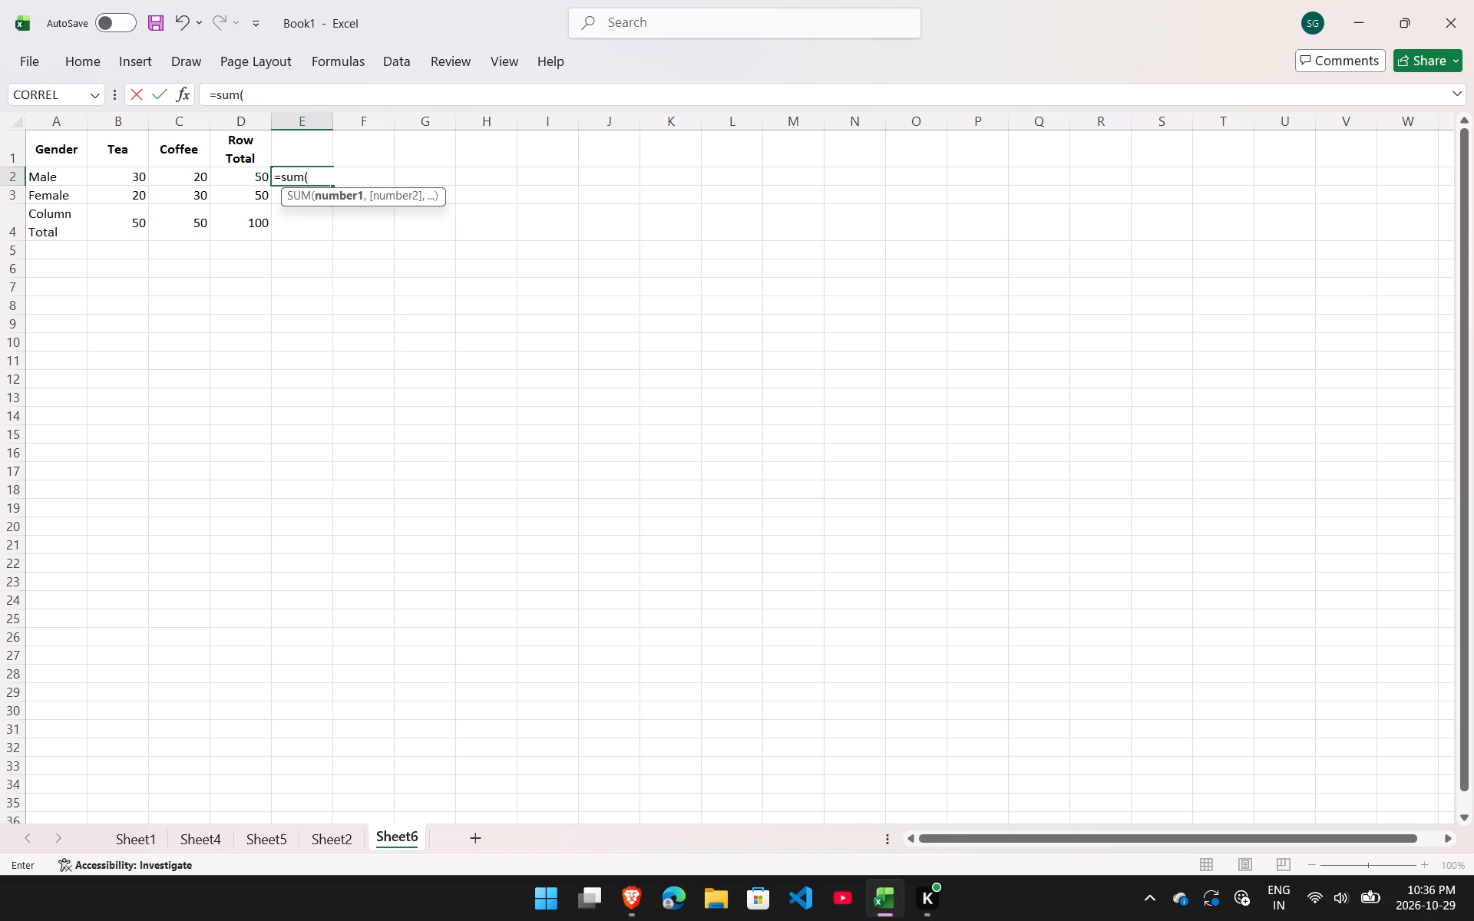
{"action": "key", "text": "b"}
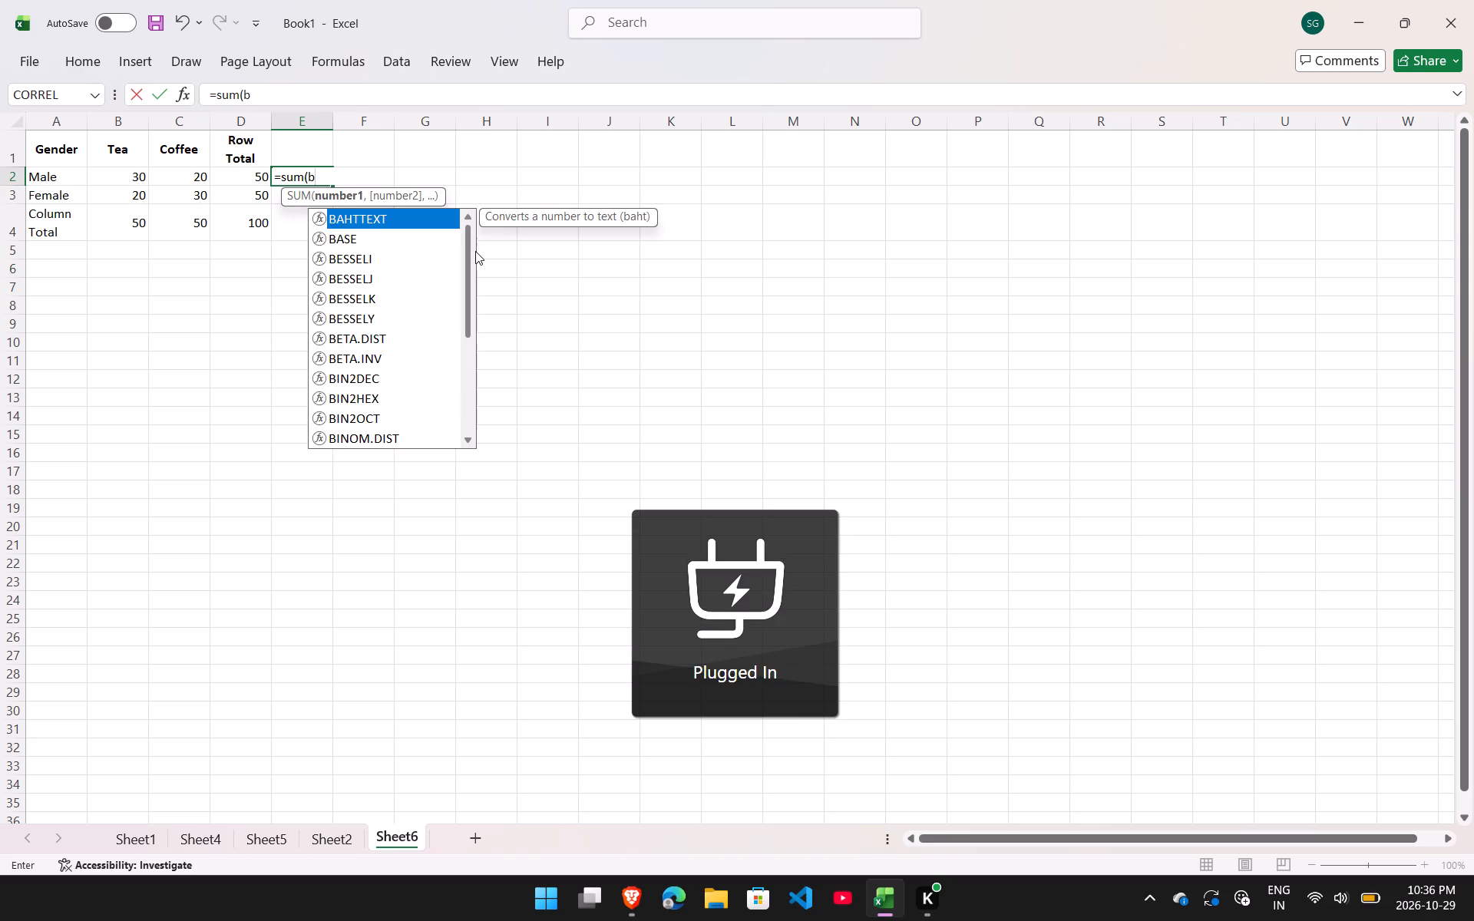
{"action": "key", "text": "2"}
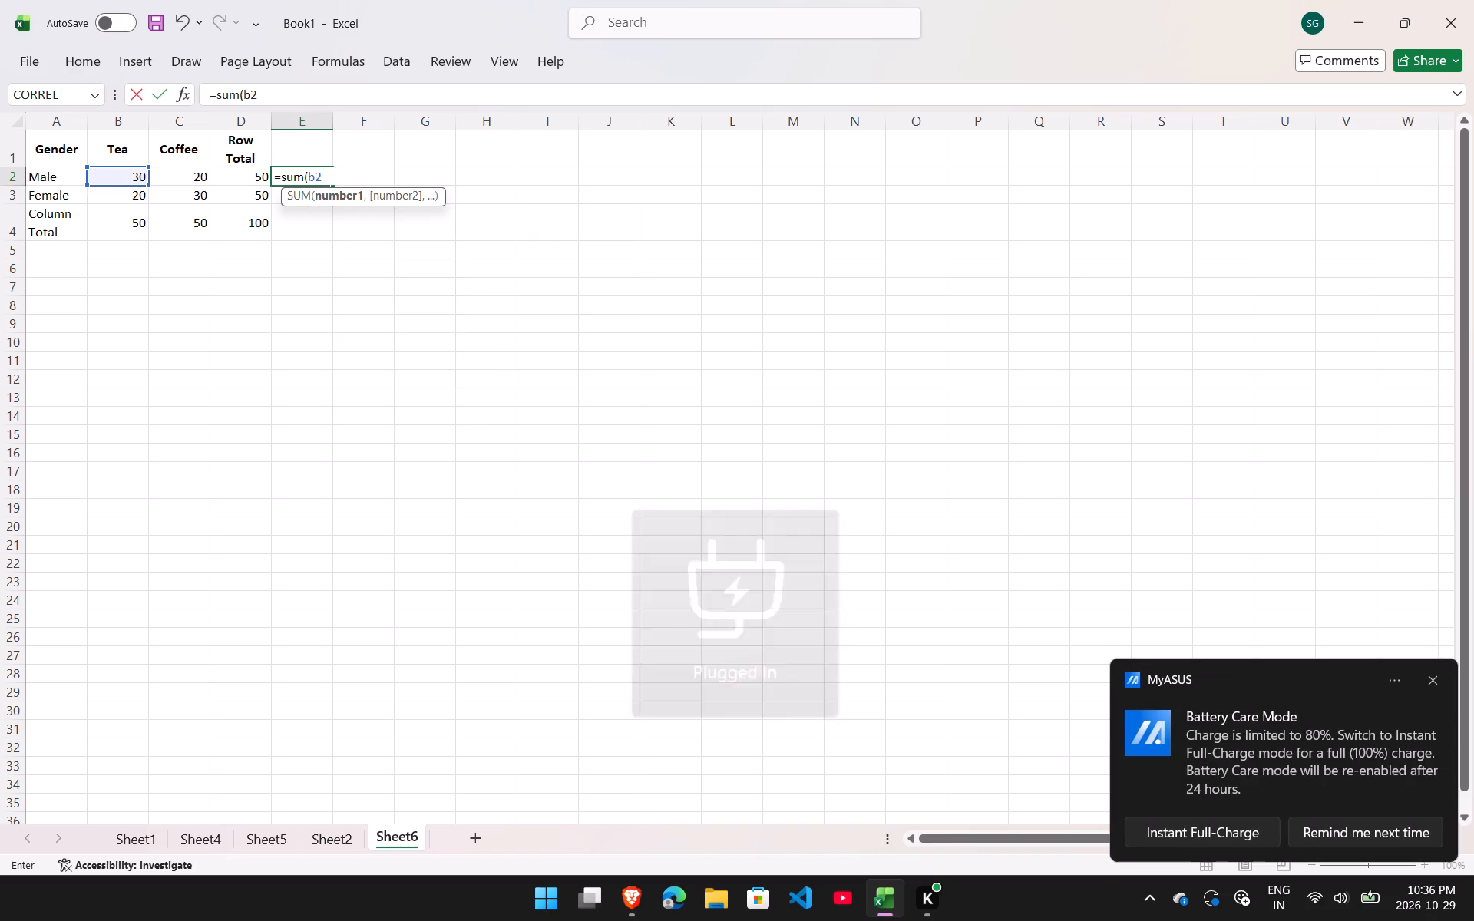
{"action": "key", "text": "shift+colon"}
{"action": "type", "text": "b3"}
{"action": "key", "text": "BackSpace"}
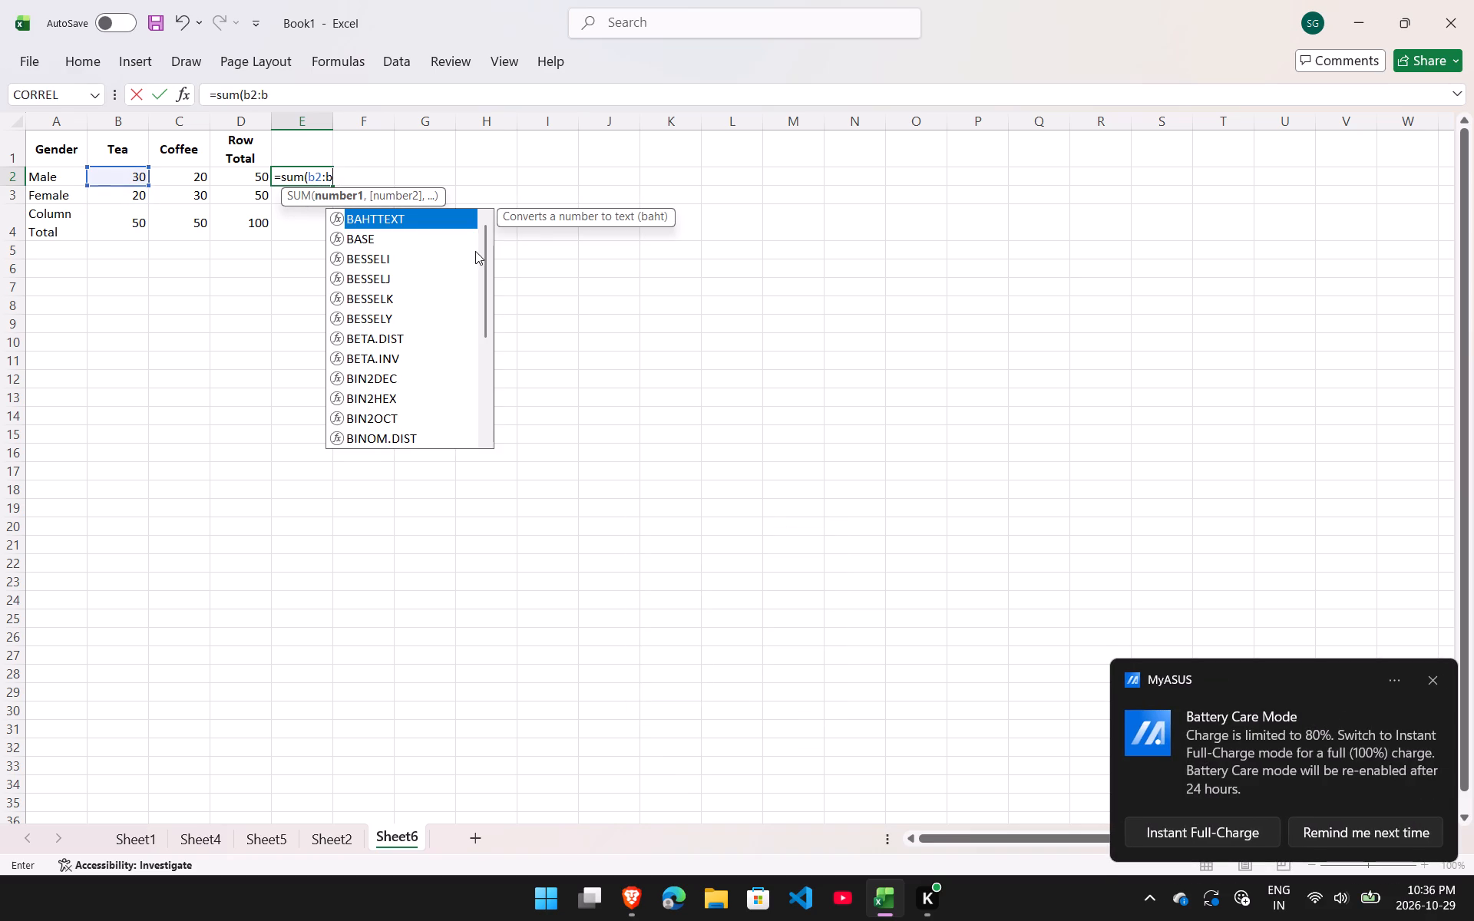
{"action": "key", "text": "BackSpace"}
{"action": "key", "text": "c"}
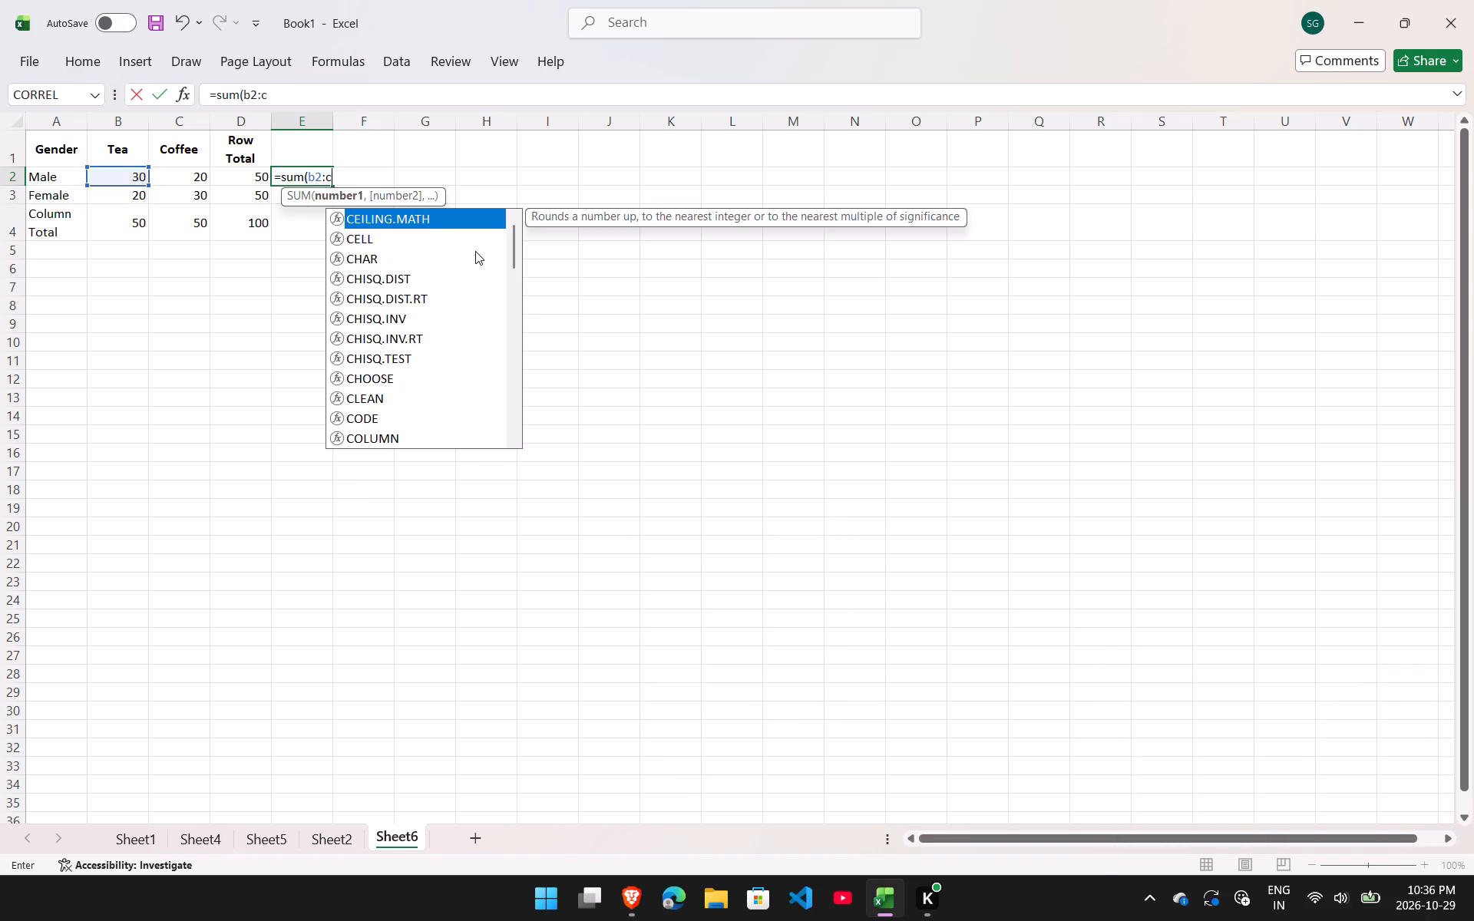
{"action": "key", "text": "3"}
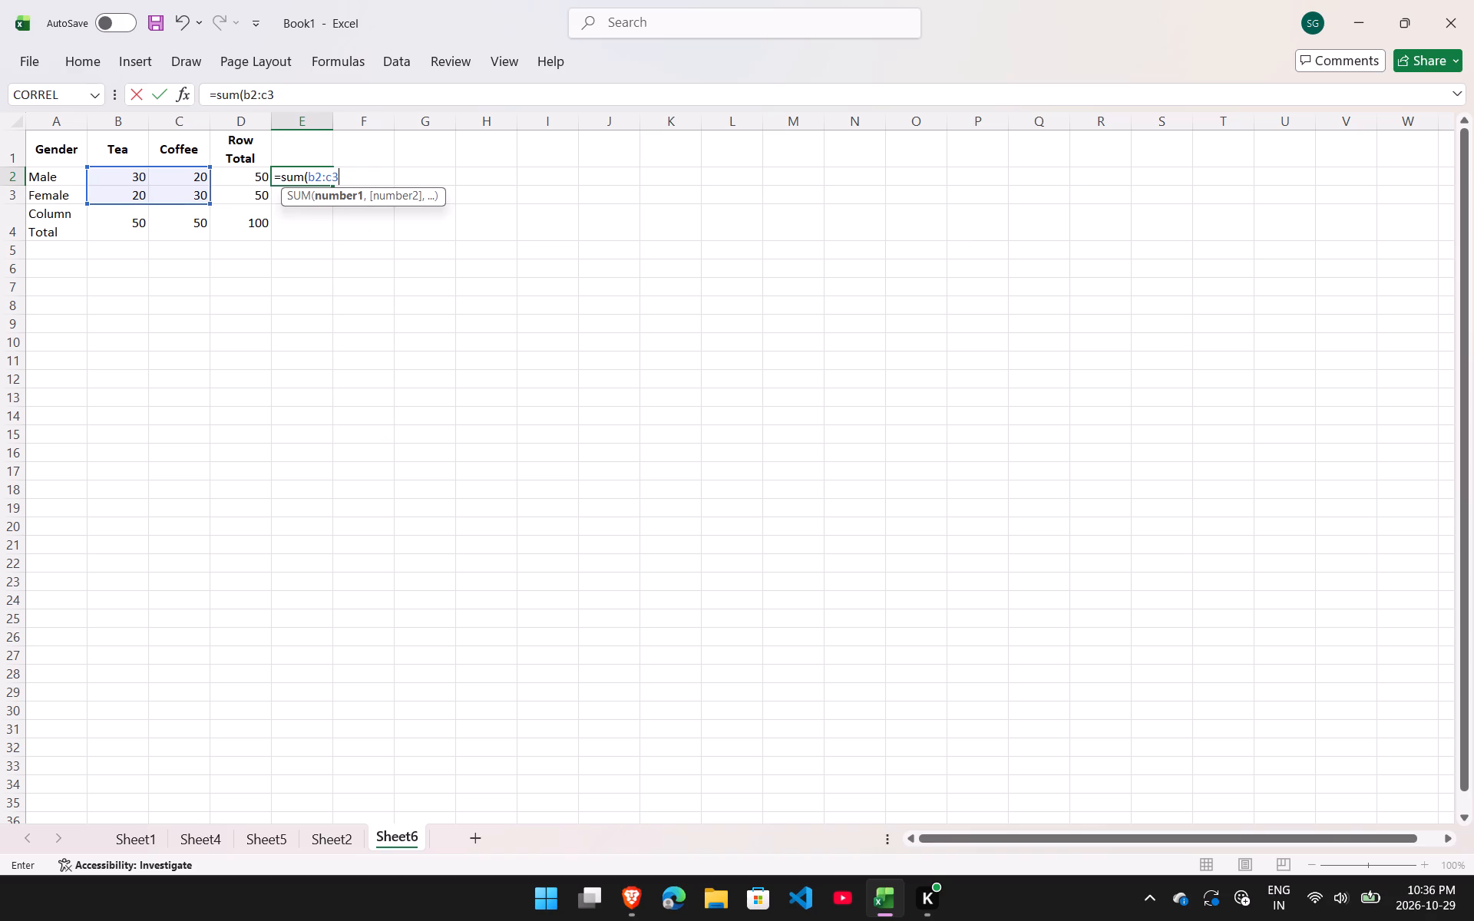
{"action": "key", "text": "BackSpace"}
{"action": "key", "text": "BackSpace"}
{"action": "type", "text": "c2"}
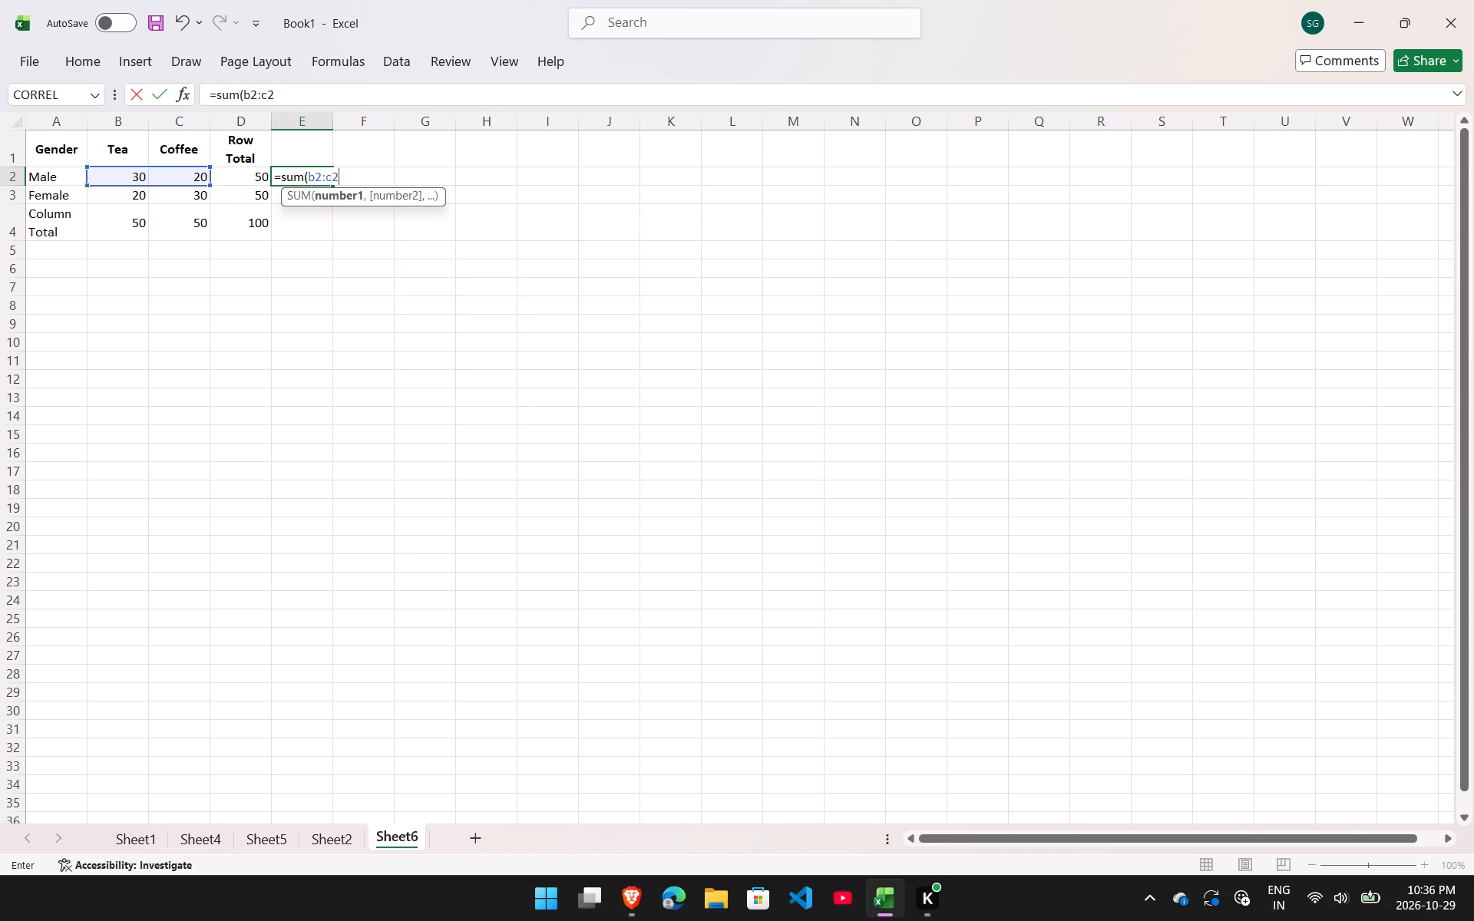
{"action": "key", "text": "shift+parenright"}
{"action": "key", "text": "Return"}
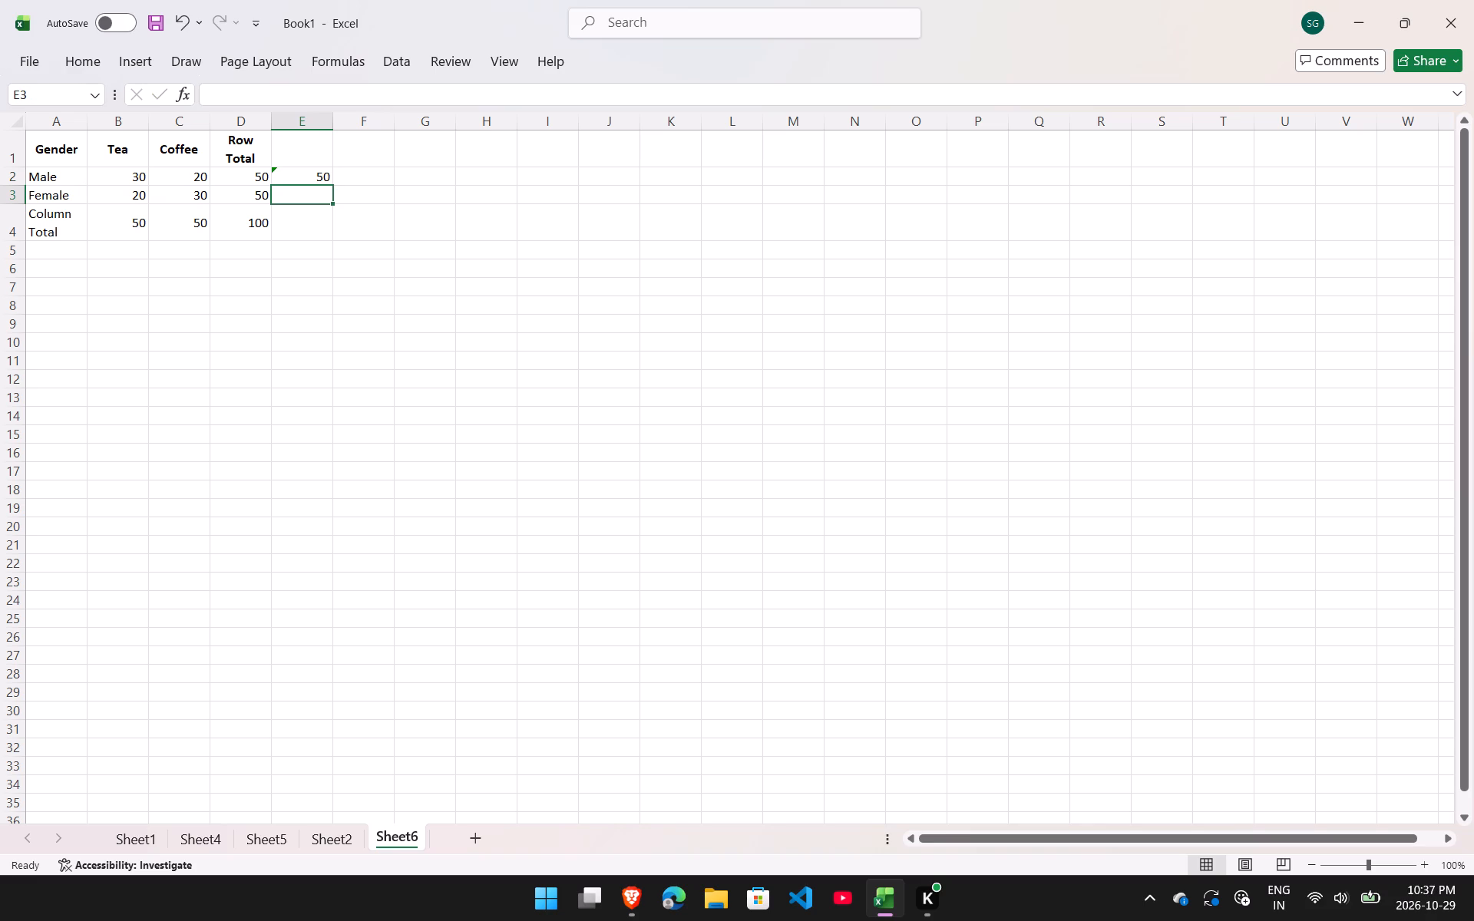
Enter a SUM formula over b3:c3 in cell E3, beside the Female row total.
{"action": "key", "text": "equal"}
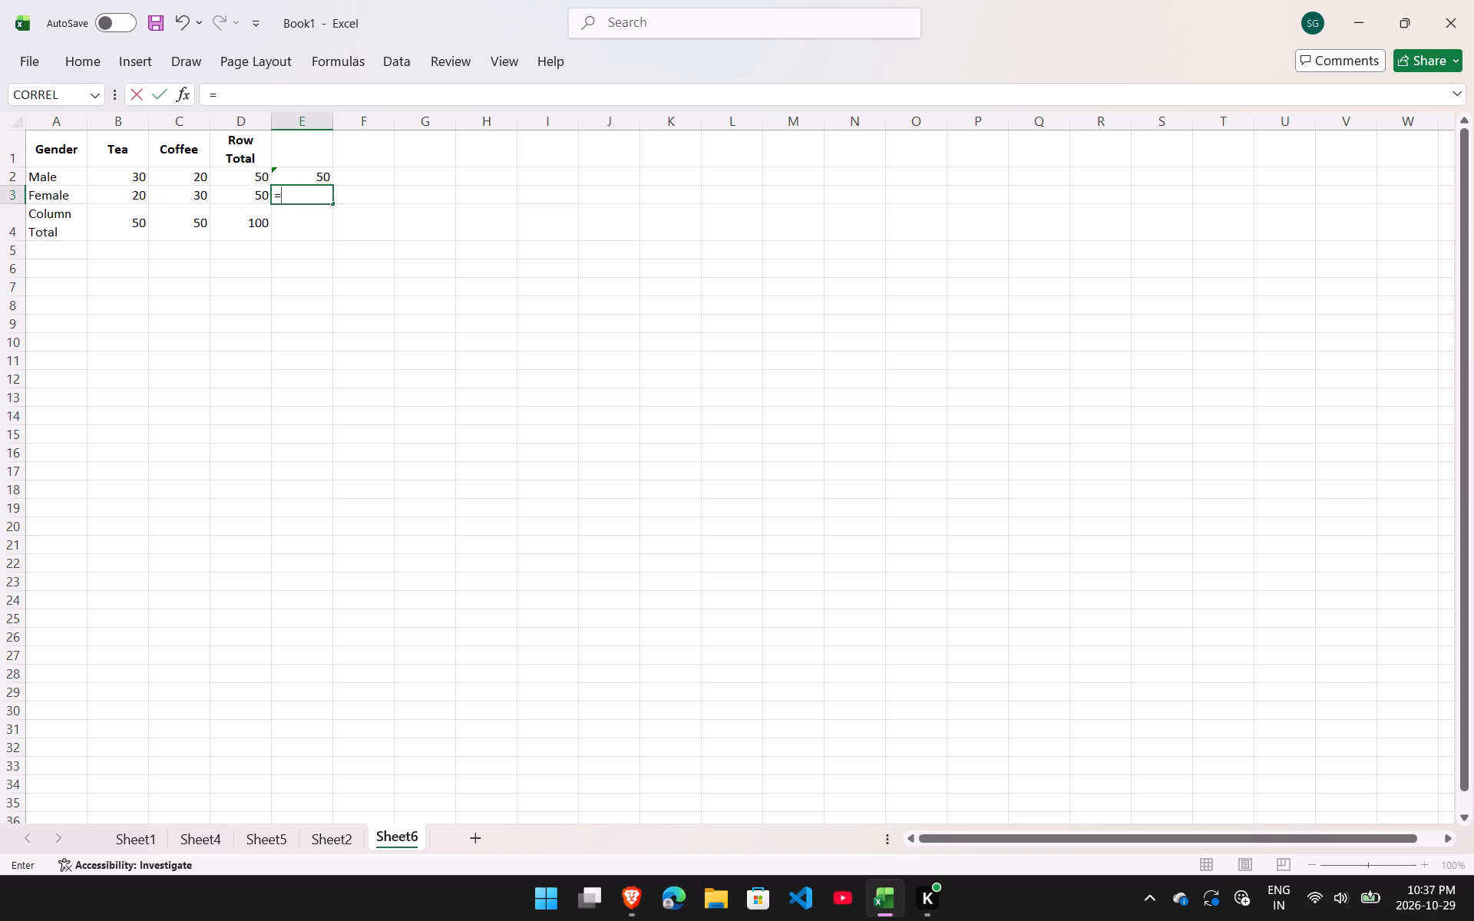
{"action": "key", "text": "BackSpace"}
{"action": "key", "text": "equal"}
{"action": "key", "text": "s"}
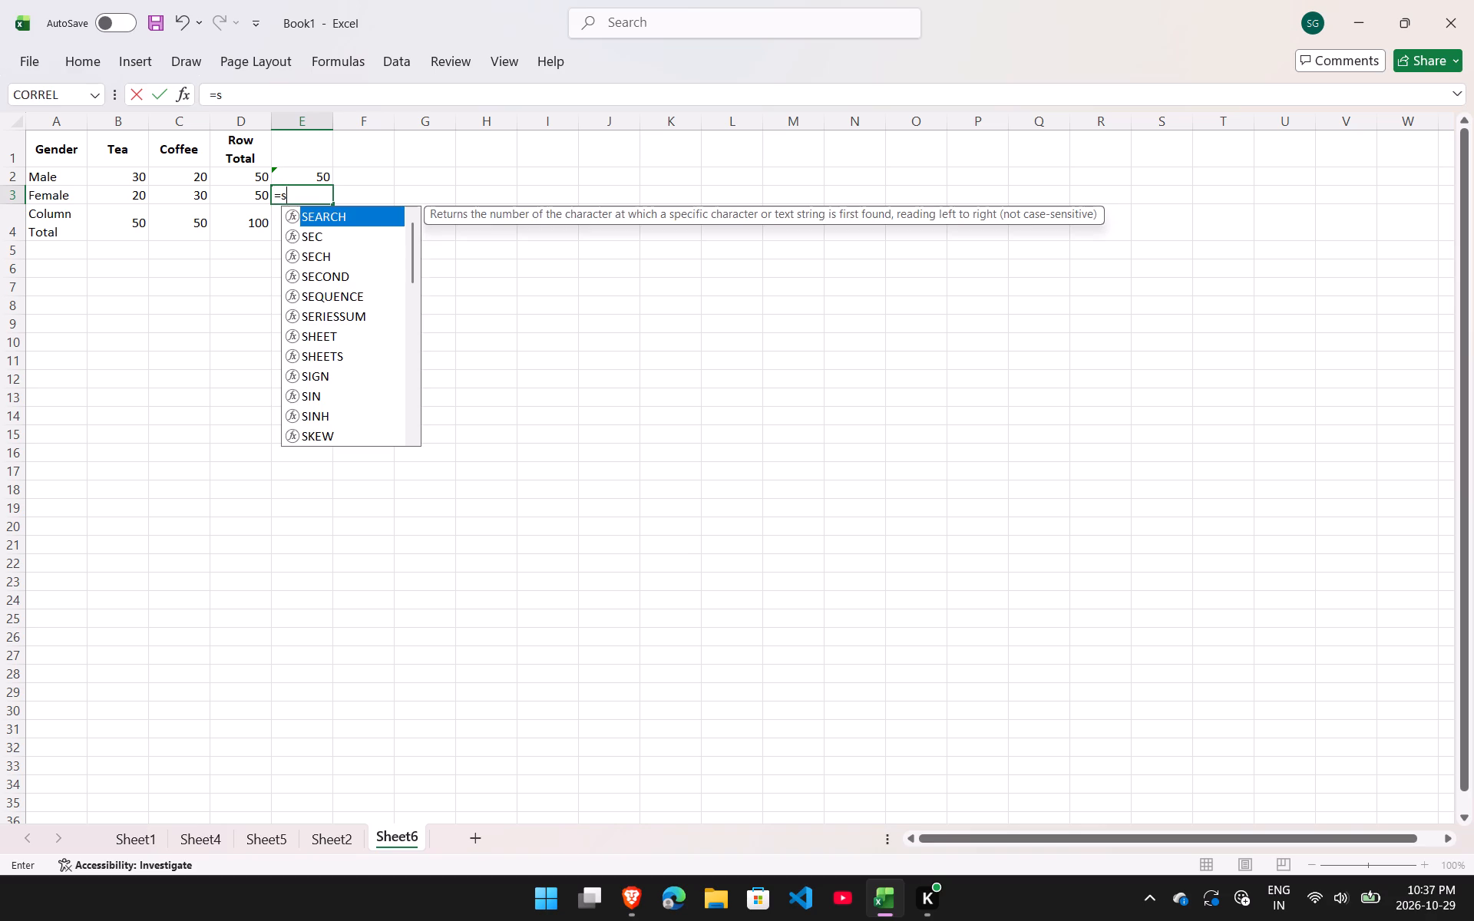
{"action": "type", "text": "um"}
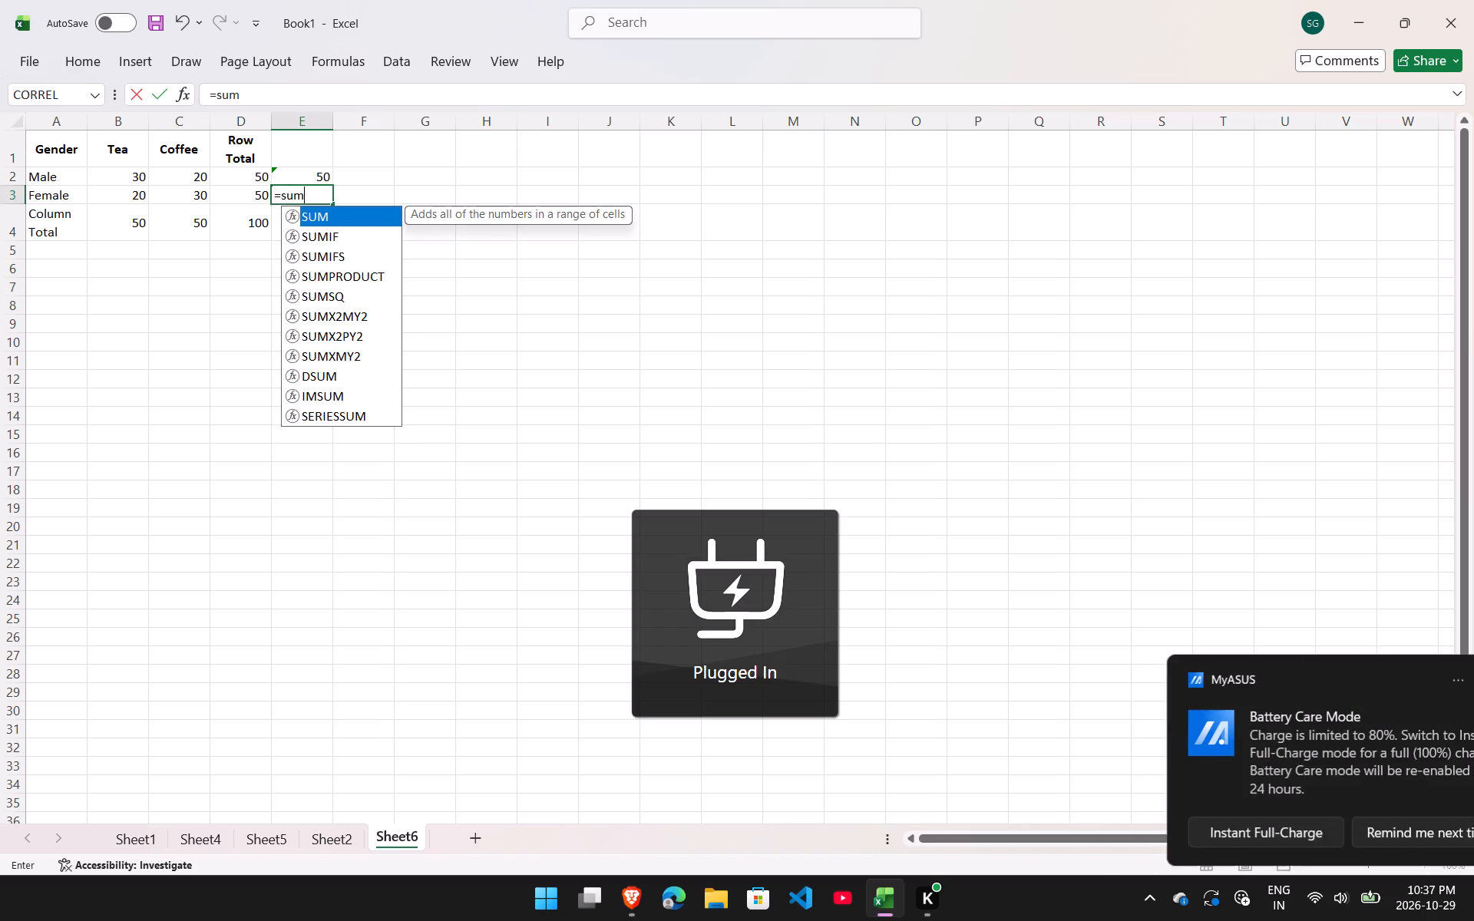
{"action": "key", "text": "shift+parenleft"}
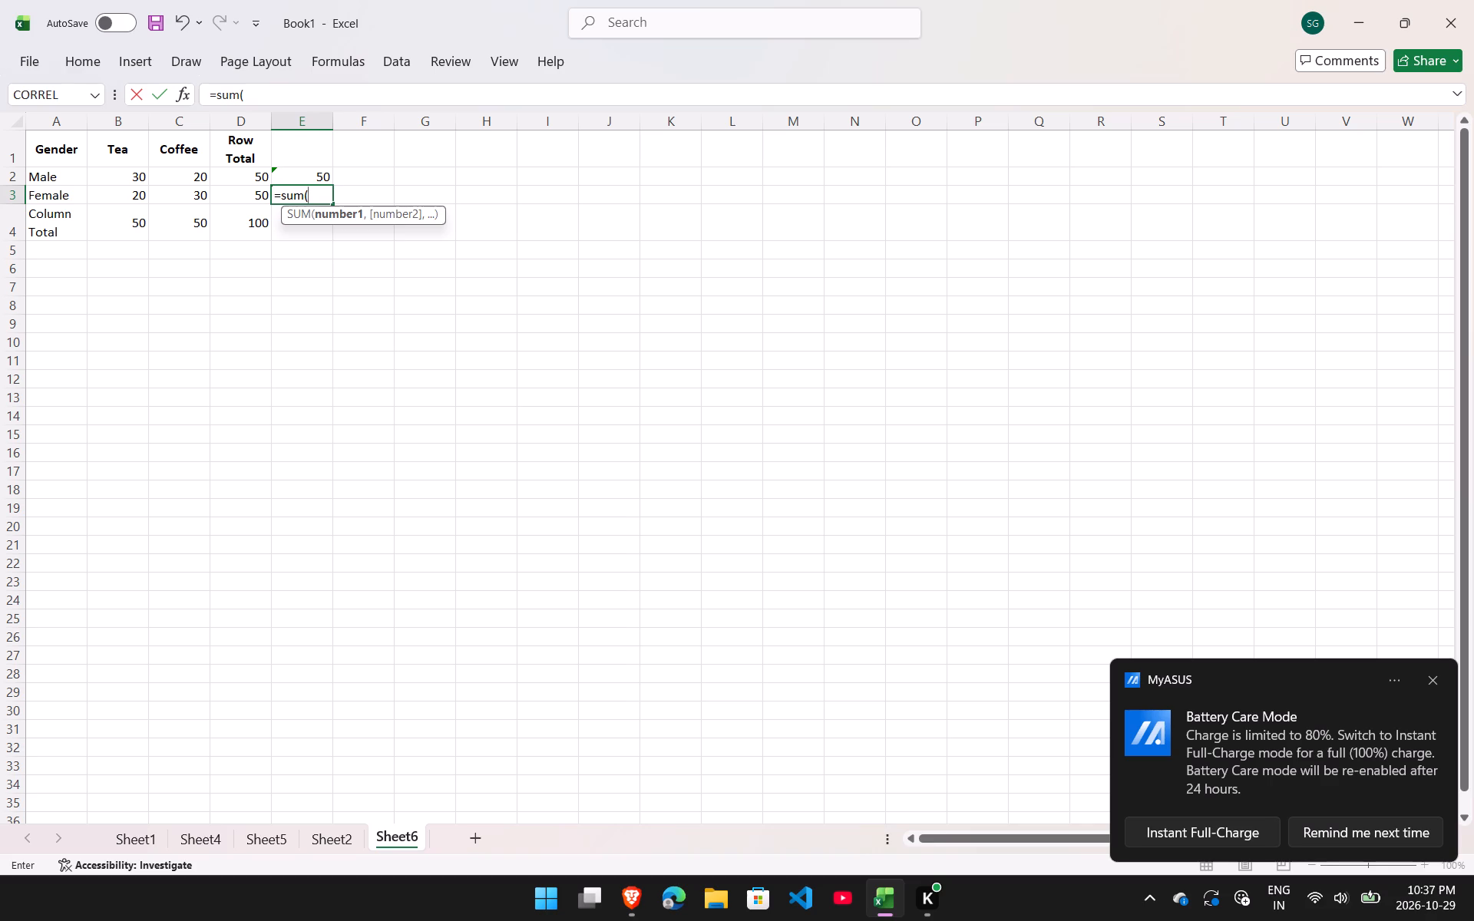
{"action": "type", "text": "b3"}
{"action": "key", "text": "shift+colon"}
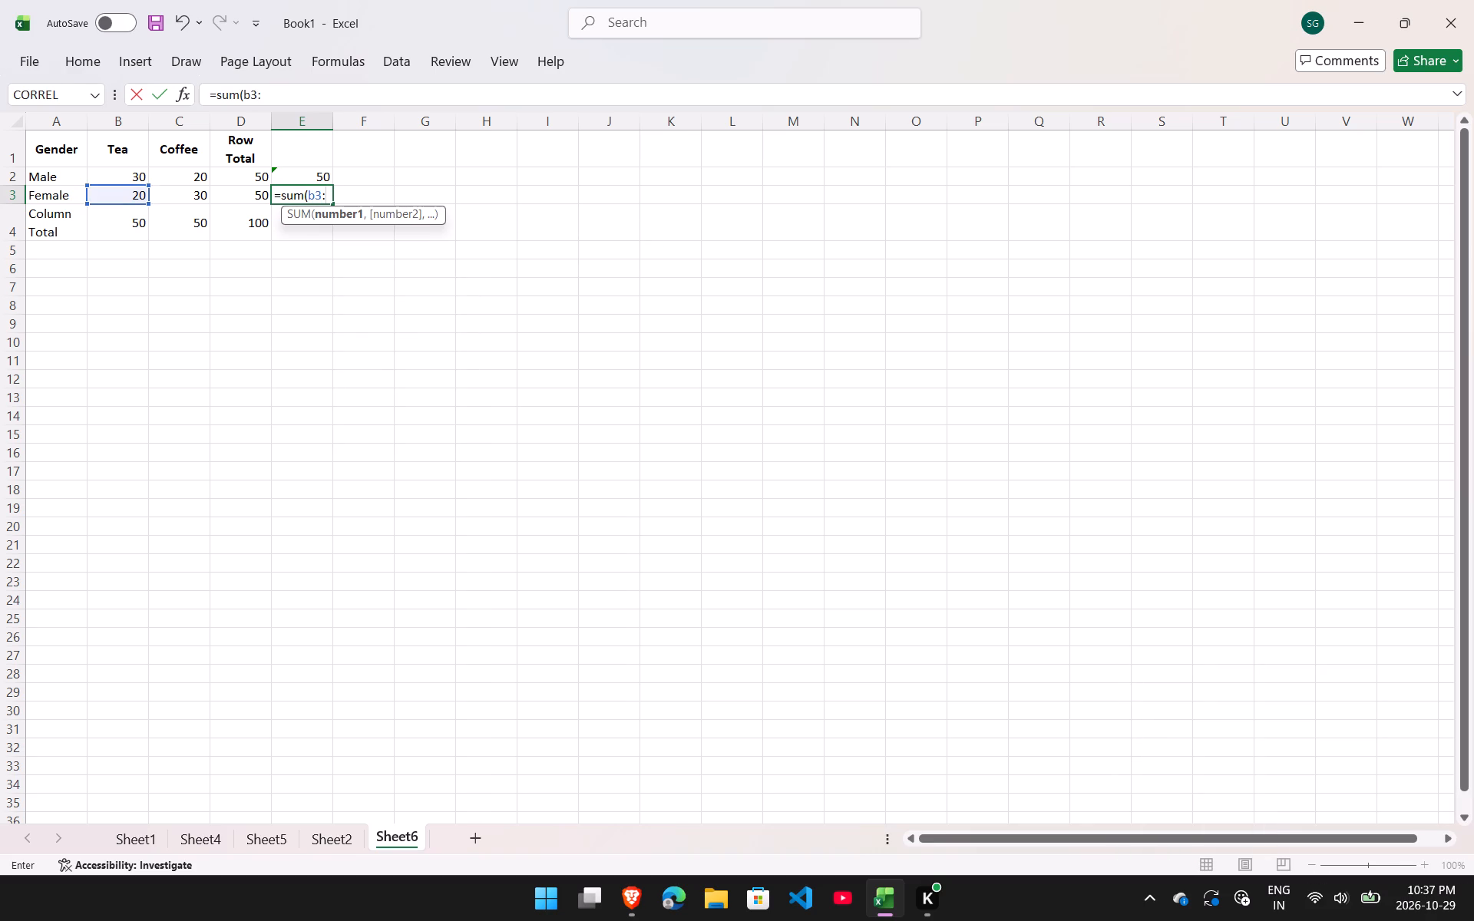
{"action": "key", "text": "c"}
{"action": "key", "text": "3"}
{"action": "key", "text": "Return"}
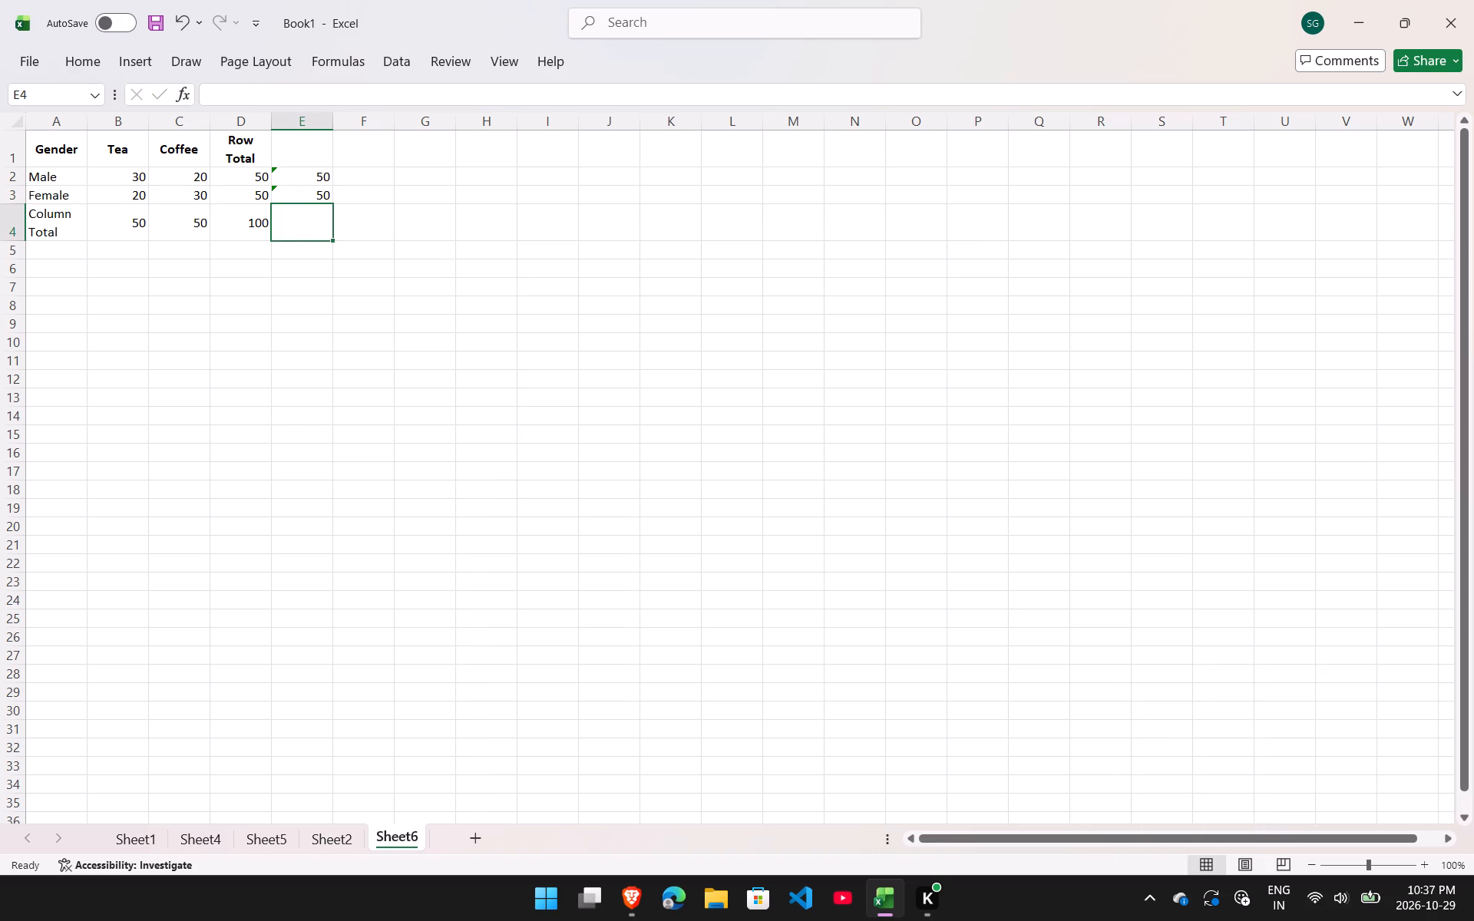
Enter =sum(b2:b3) in cell E4 to total the Tea column.
{"action": "type", "text": "=sum"}
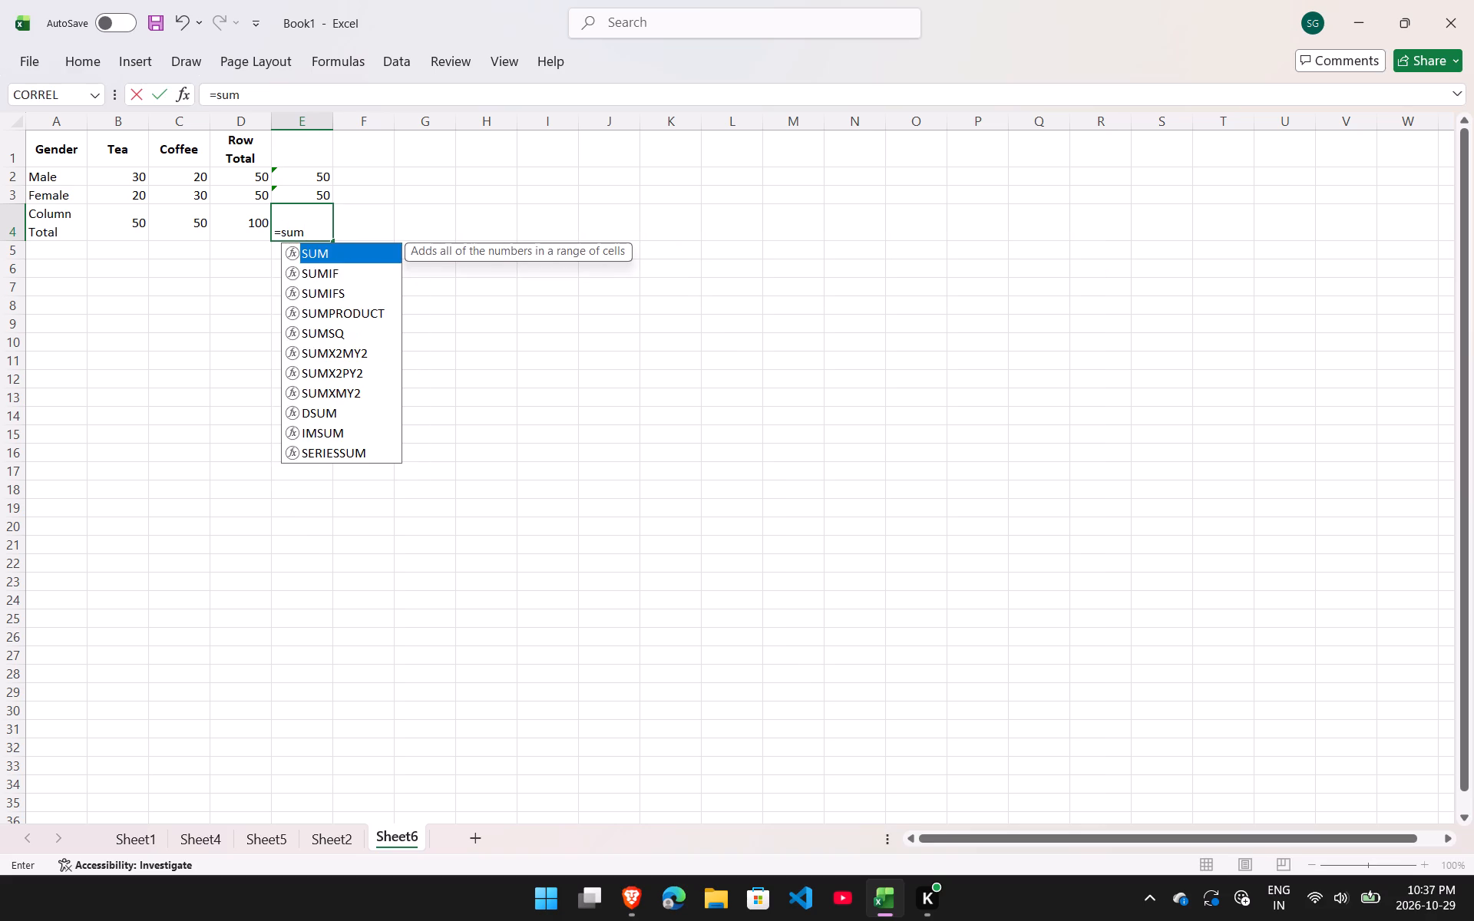
{"action": "key", "text": "shift+parenleft"}
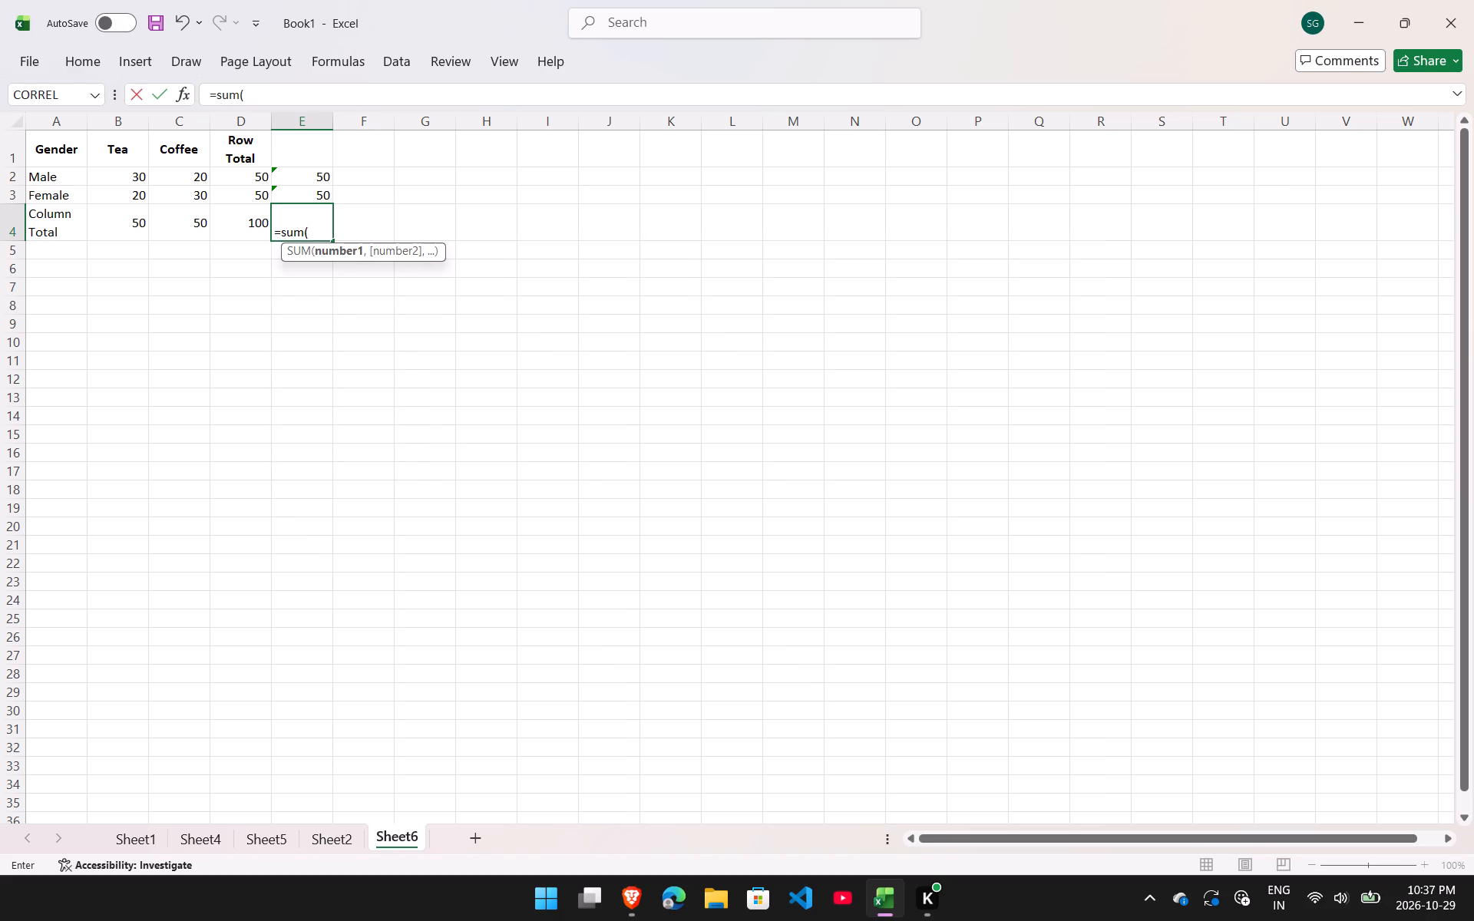
{"action": "type", "text": "b2"}
{"action": "type", "text": ":b3"}
{"action": "key", "text": "shift+parenright"}
{"action": "key", "text": "Return"}
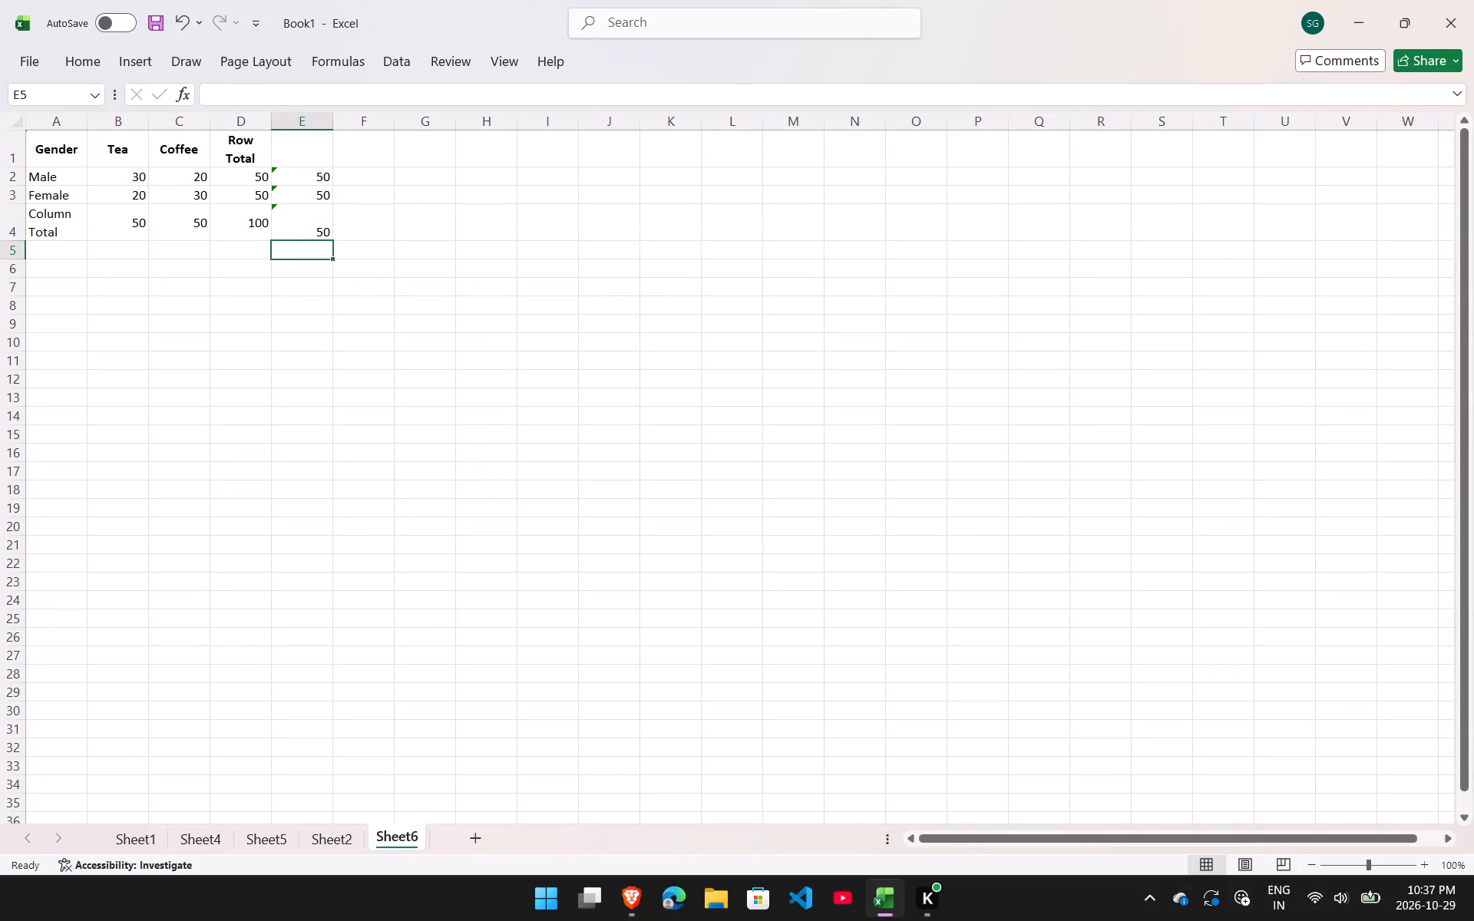
Enter =sum(c2:c3) in cell E5 to total the Coffee column.
{"action": "type", "text": "=sum"}
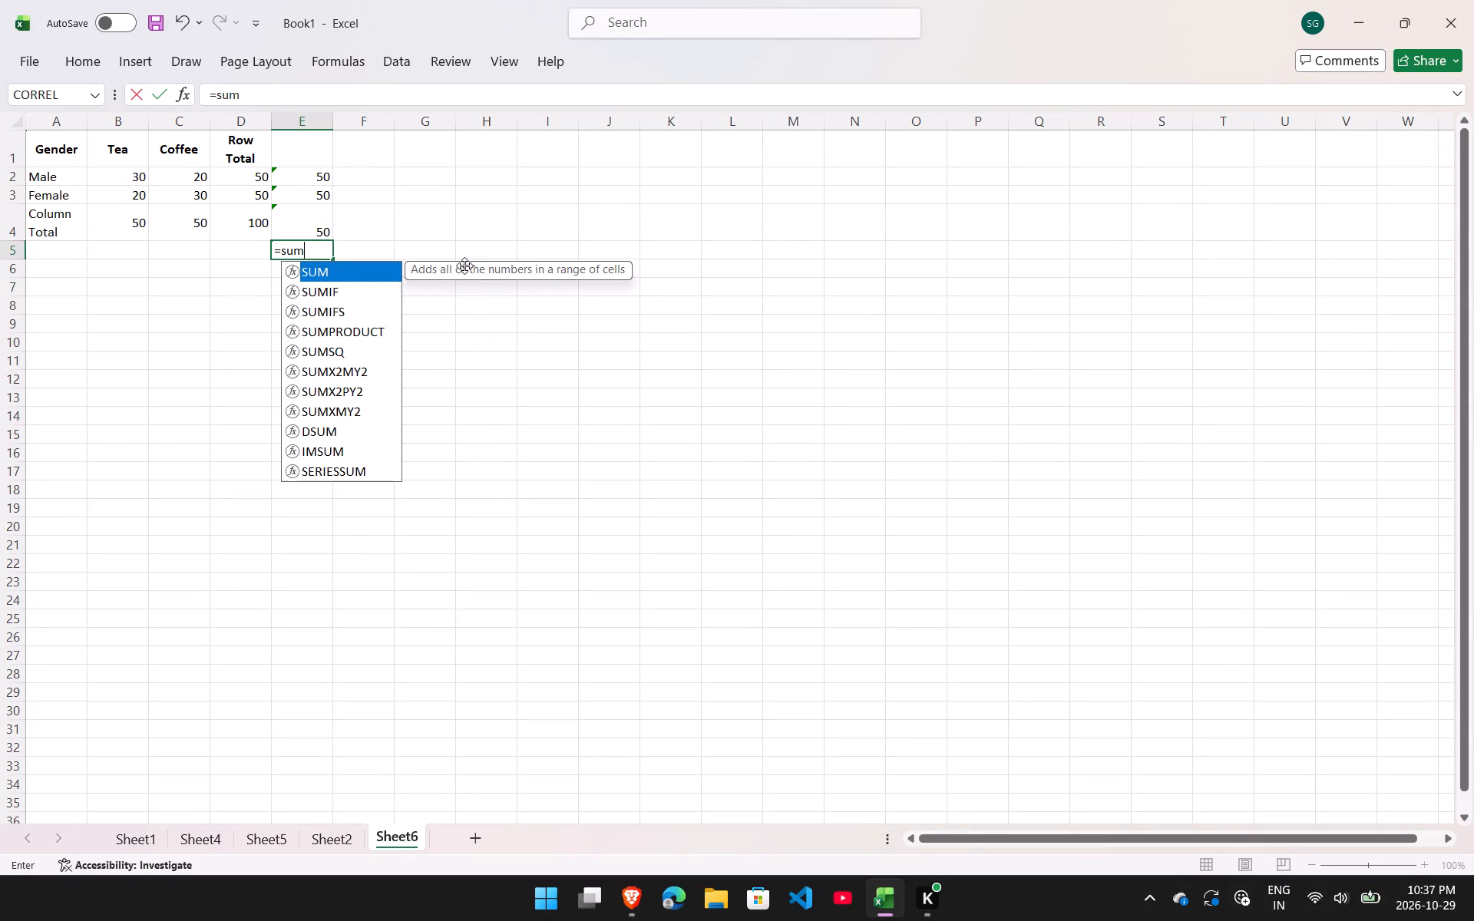
{"action": "key", "text": "shift+parenleft"}
{"action": "key", "text": "c"}
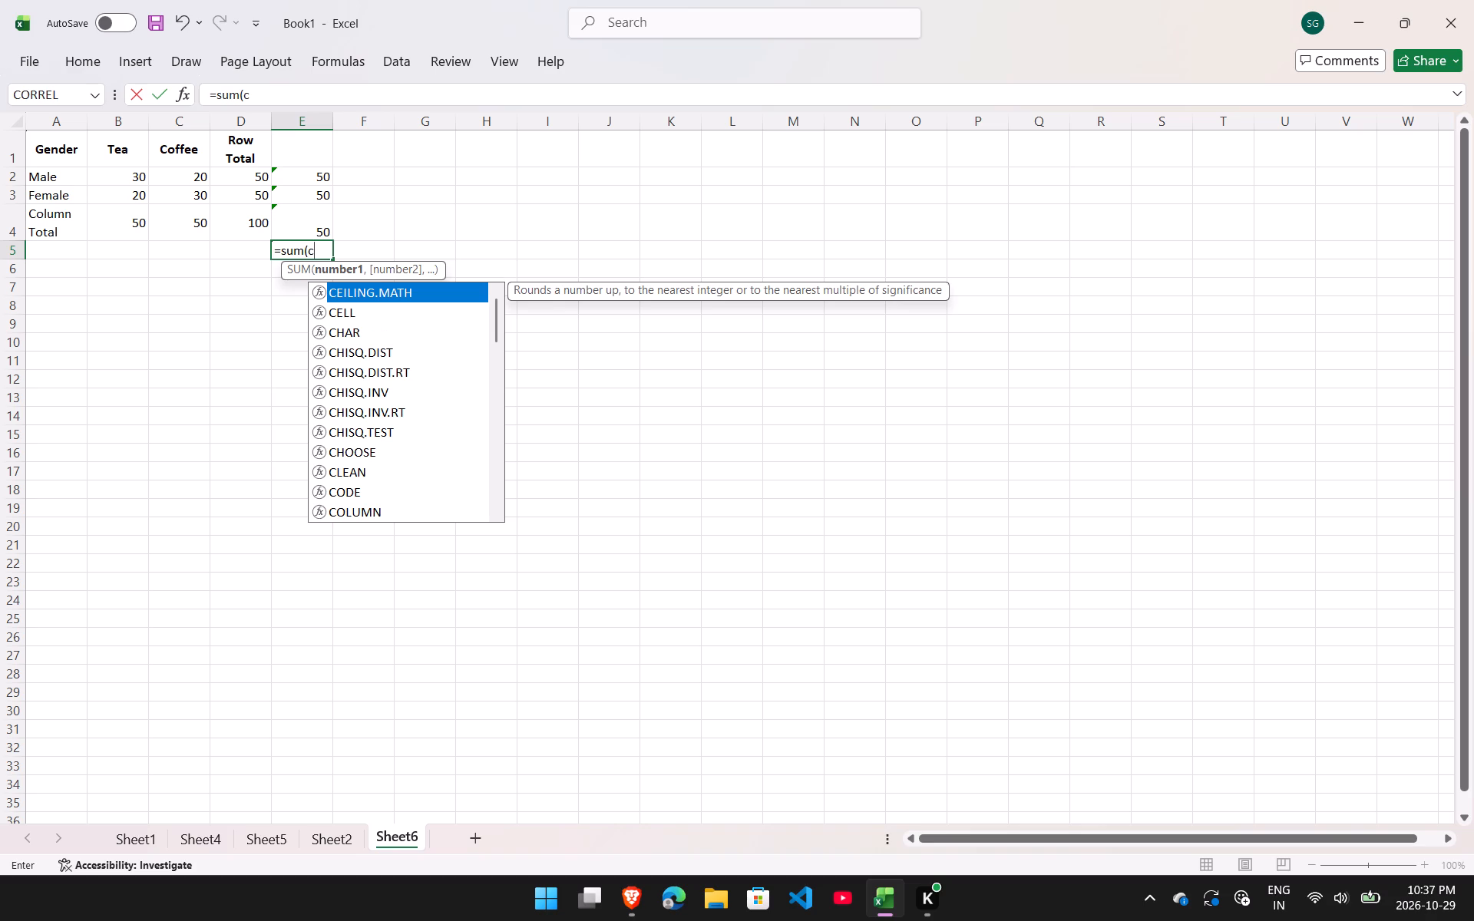
{"action": "key", "text": "2"}
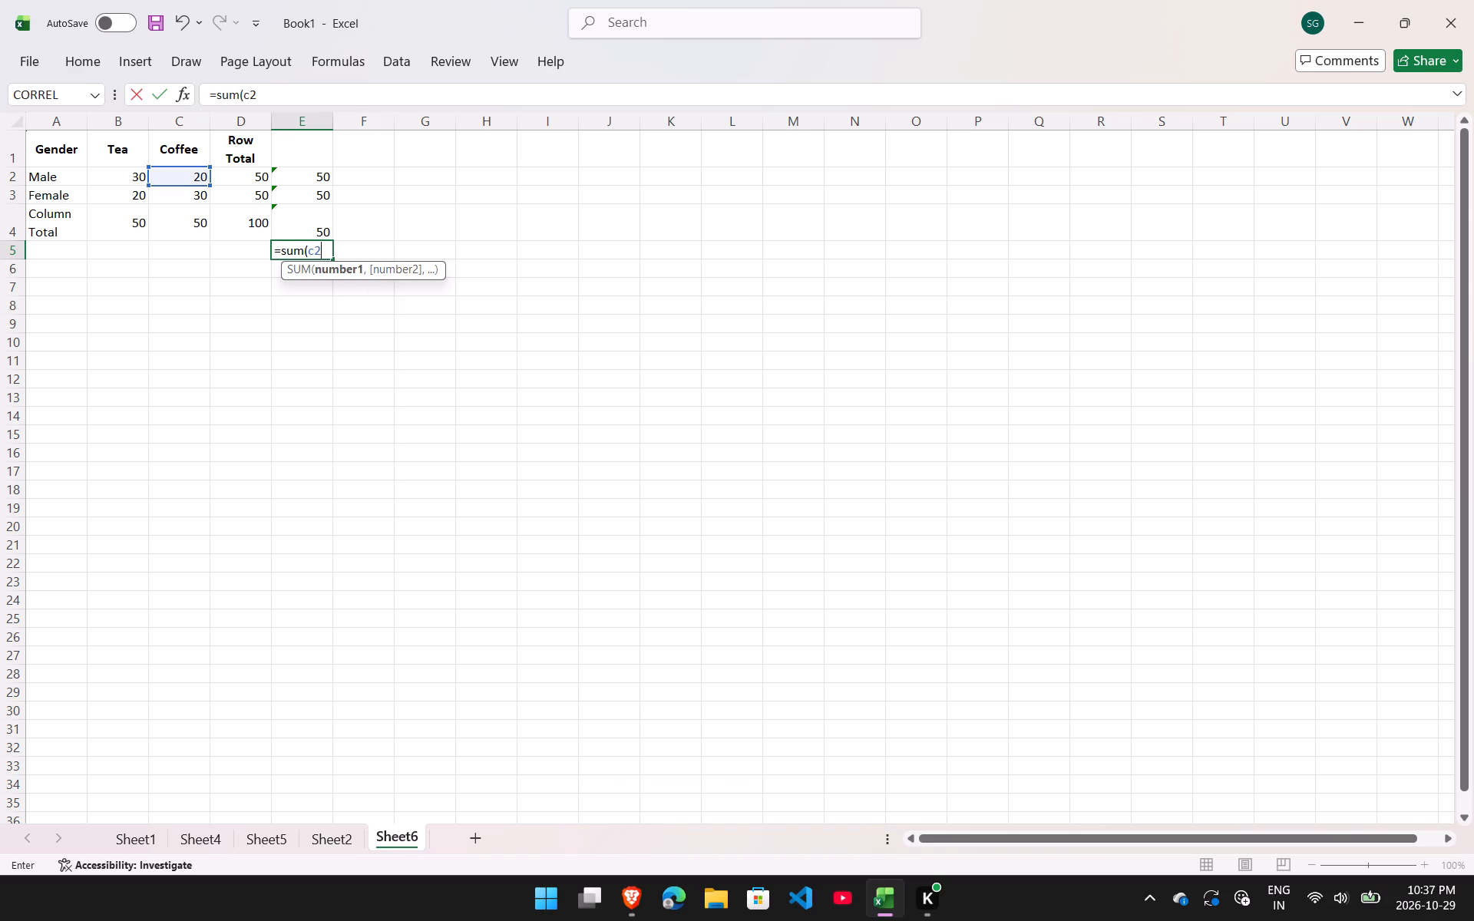
{"action": "key", "text": "shift+colon"}
{"action": "type", "text": "cx"}
{"action": "key", "text": "BackSpace"}
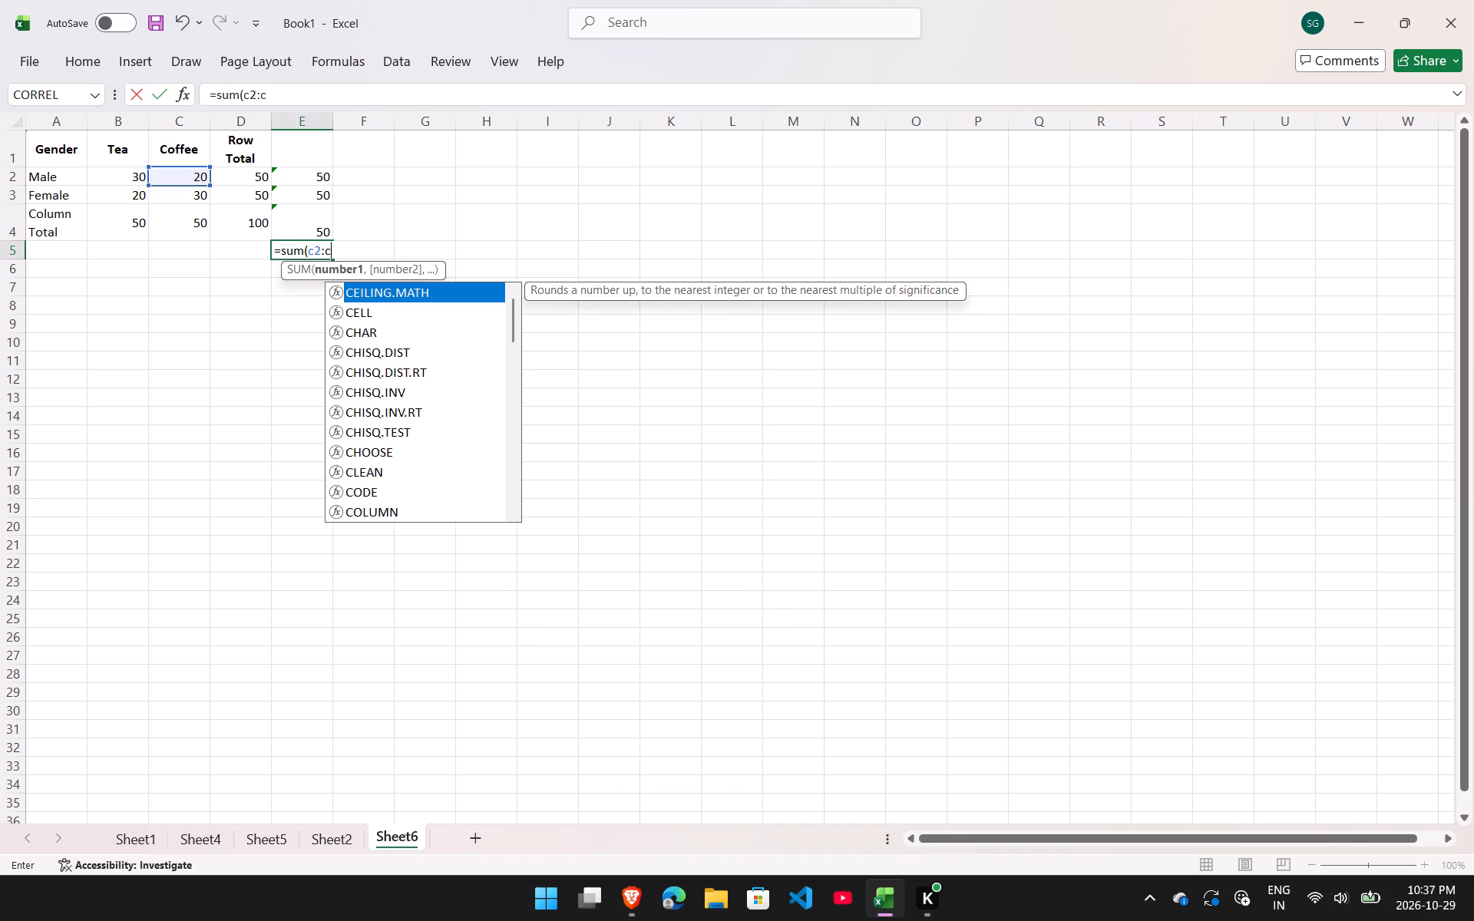
{"action": "key", "text": "3"}
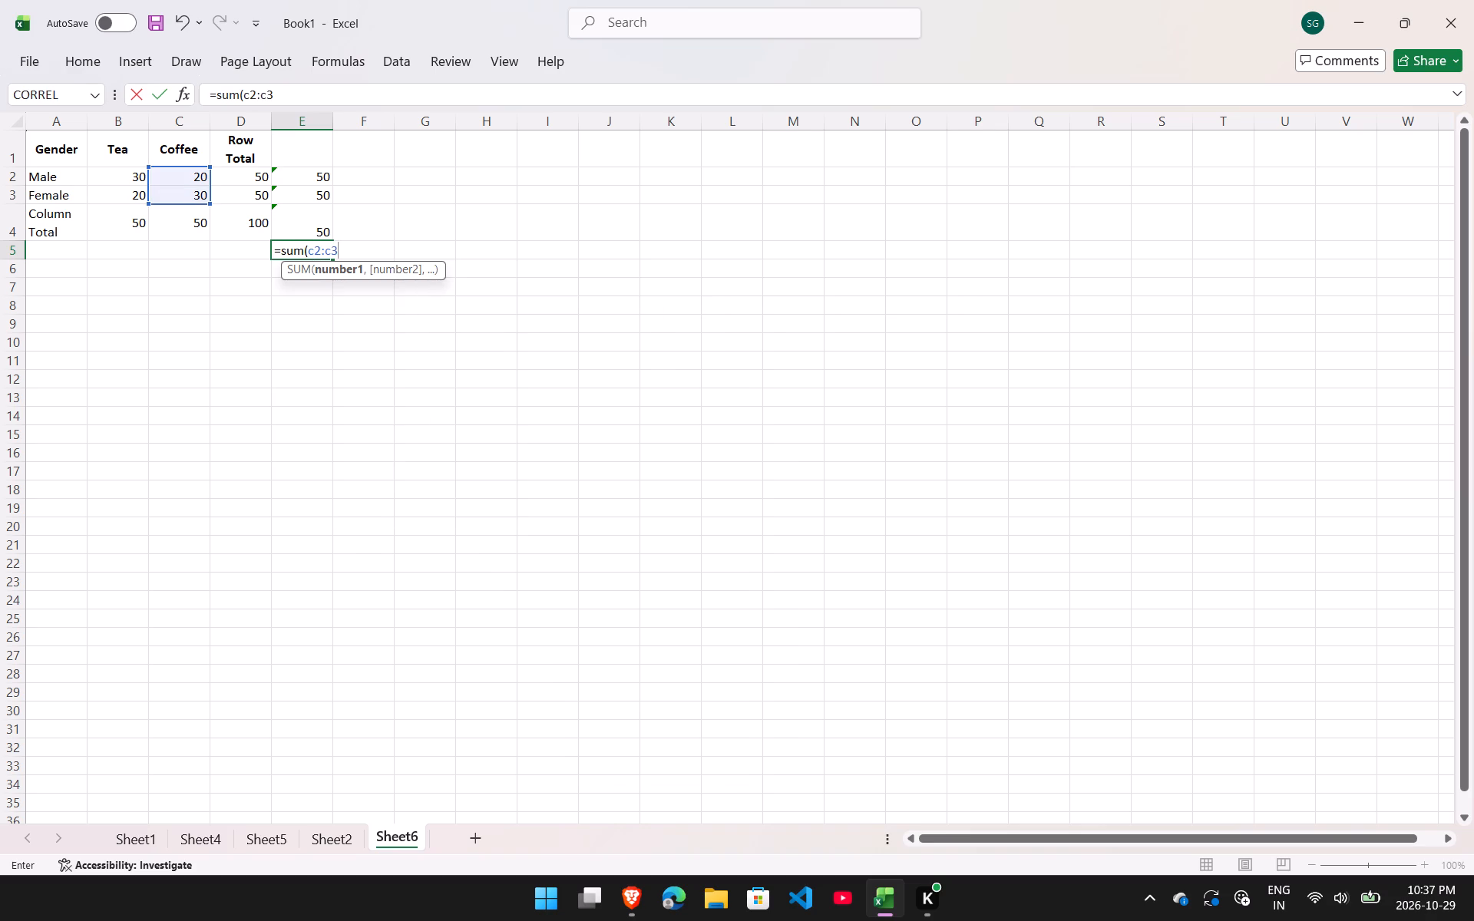
{"action": "key", "text": "shift+parenright"}
{"action": "key", "text": "shift+BackSpace"}
{"action": "key", "text": "shift+parenright"}
{"action": "key", "text": "Return"}
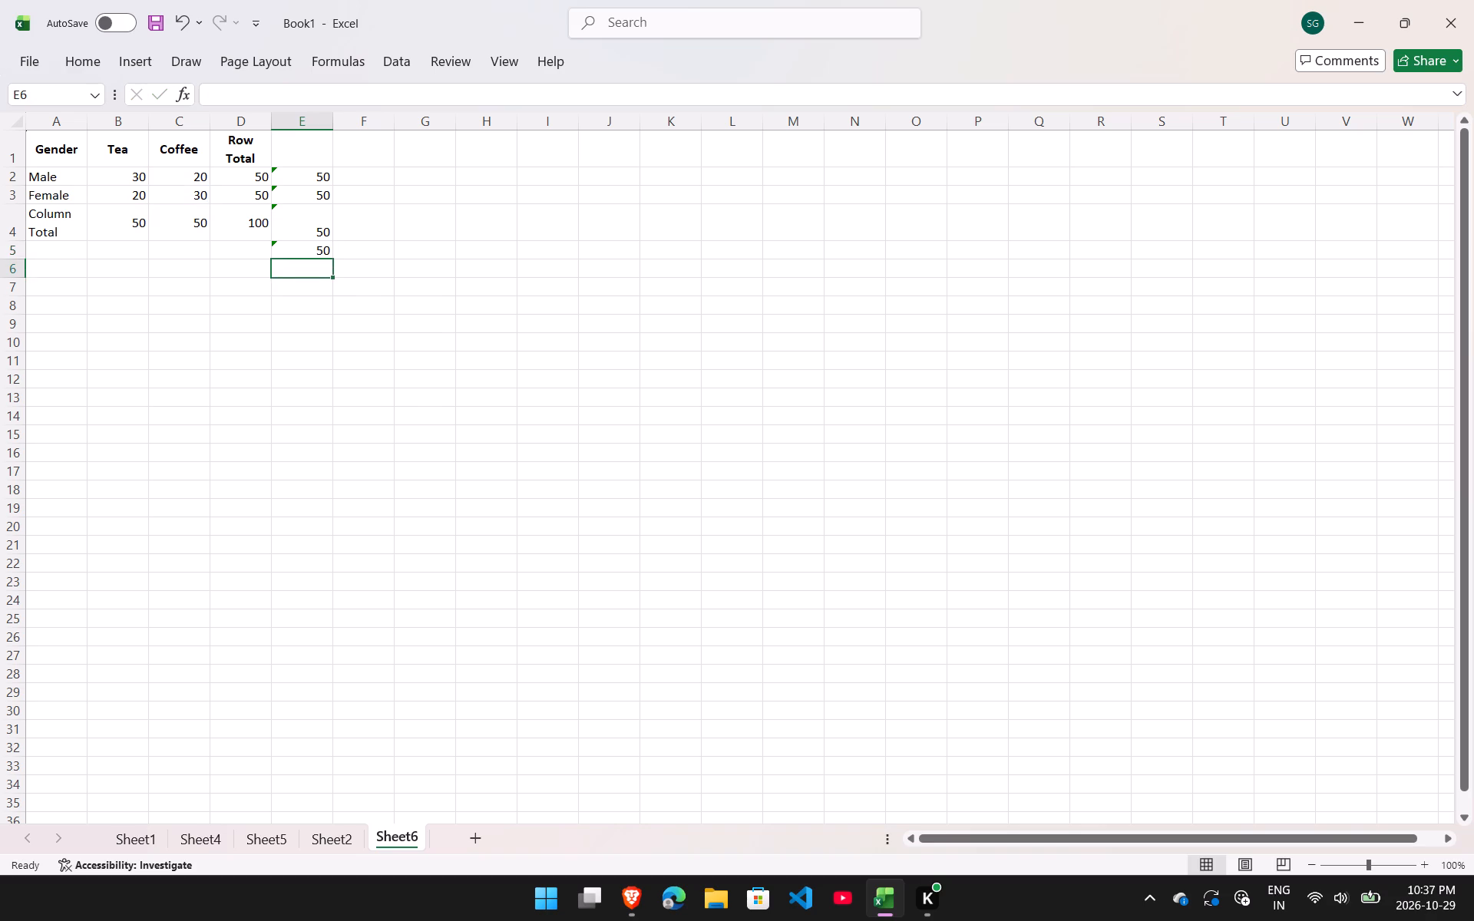
Enter =sum(d2:d3) in cell E6 to get the grand total from the row totals.
{"action": "key", "text": "equal"}
{"action": "type", "text": "sum"}
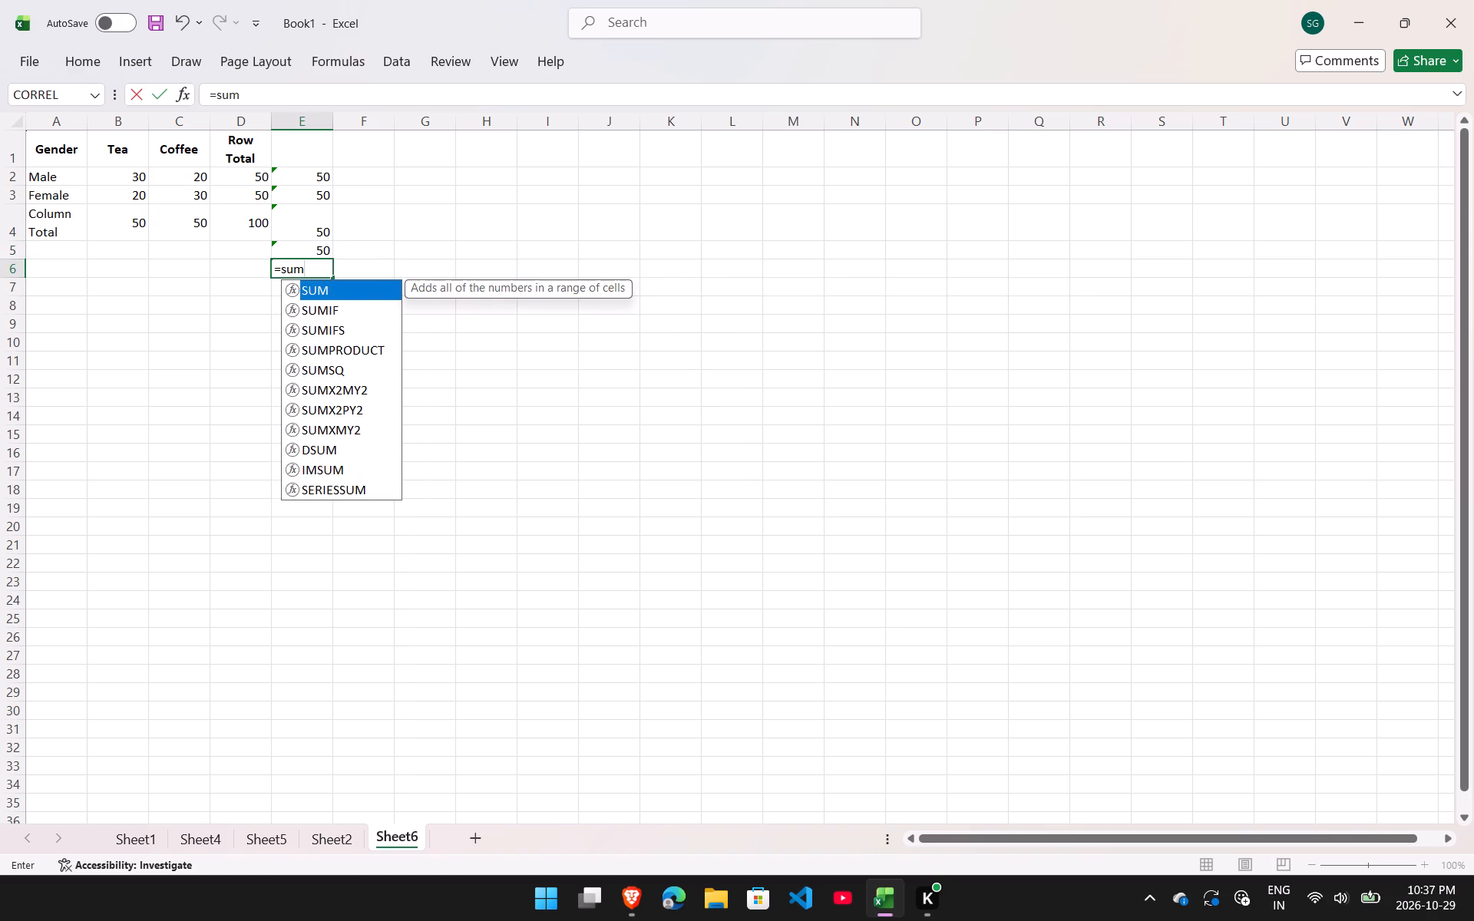
{"action": "key", "text": "shift+parenleft"}
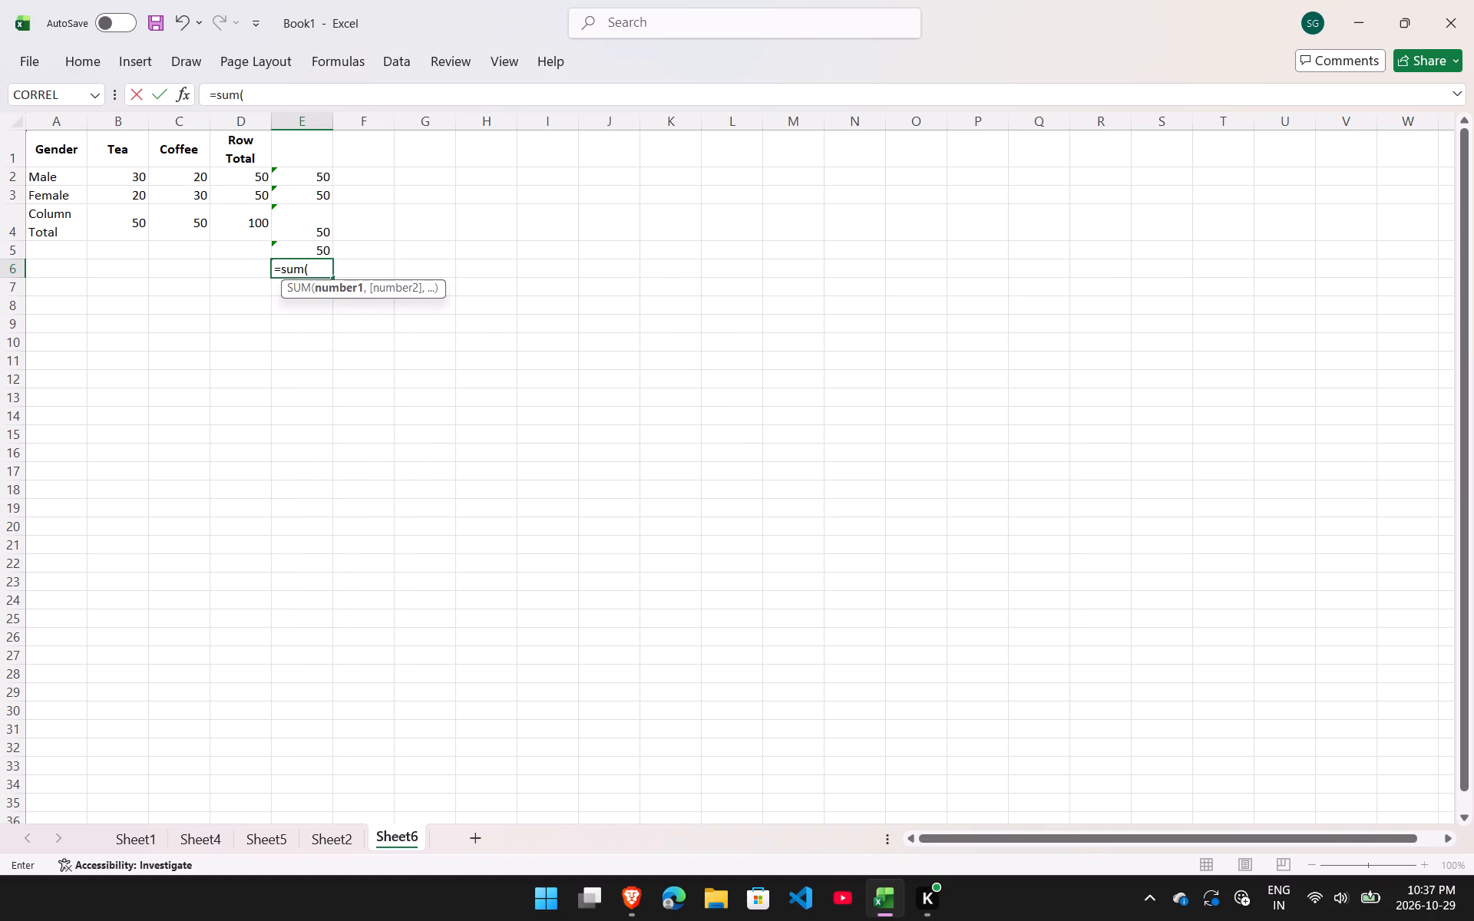
{"action": "type", "text": "d2"}
{"action": "key", "text": "shift+colon"}
{"action": "type", "text": "d3"}
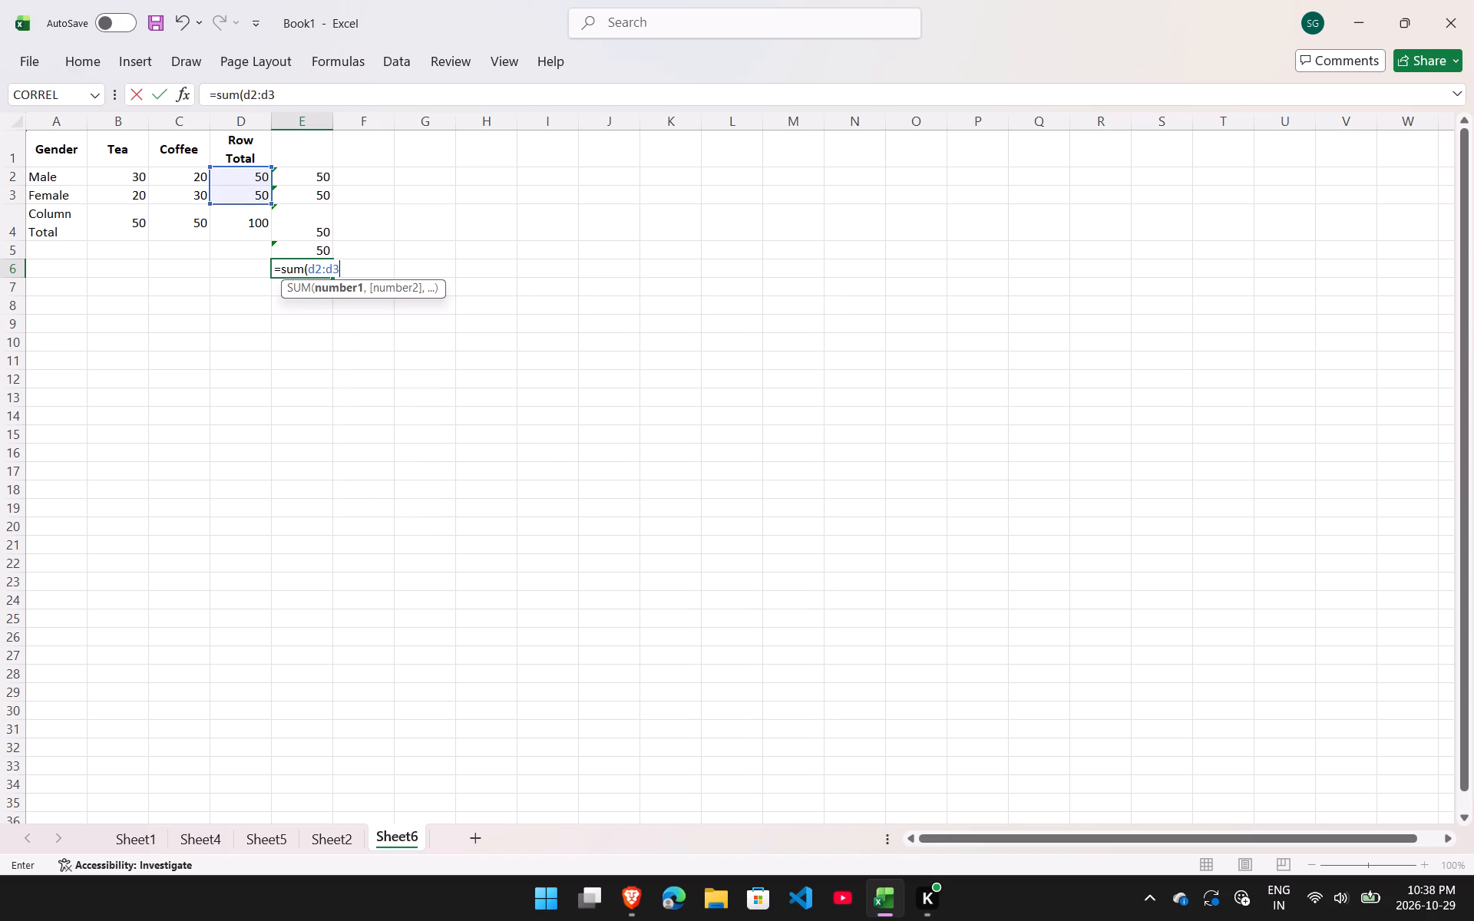
{"action": "key", "text": "shift+parenright"}
{"action": "key", "text": "Return"}
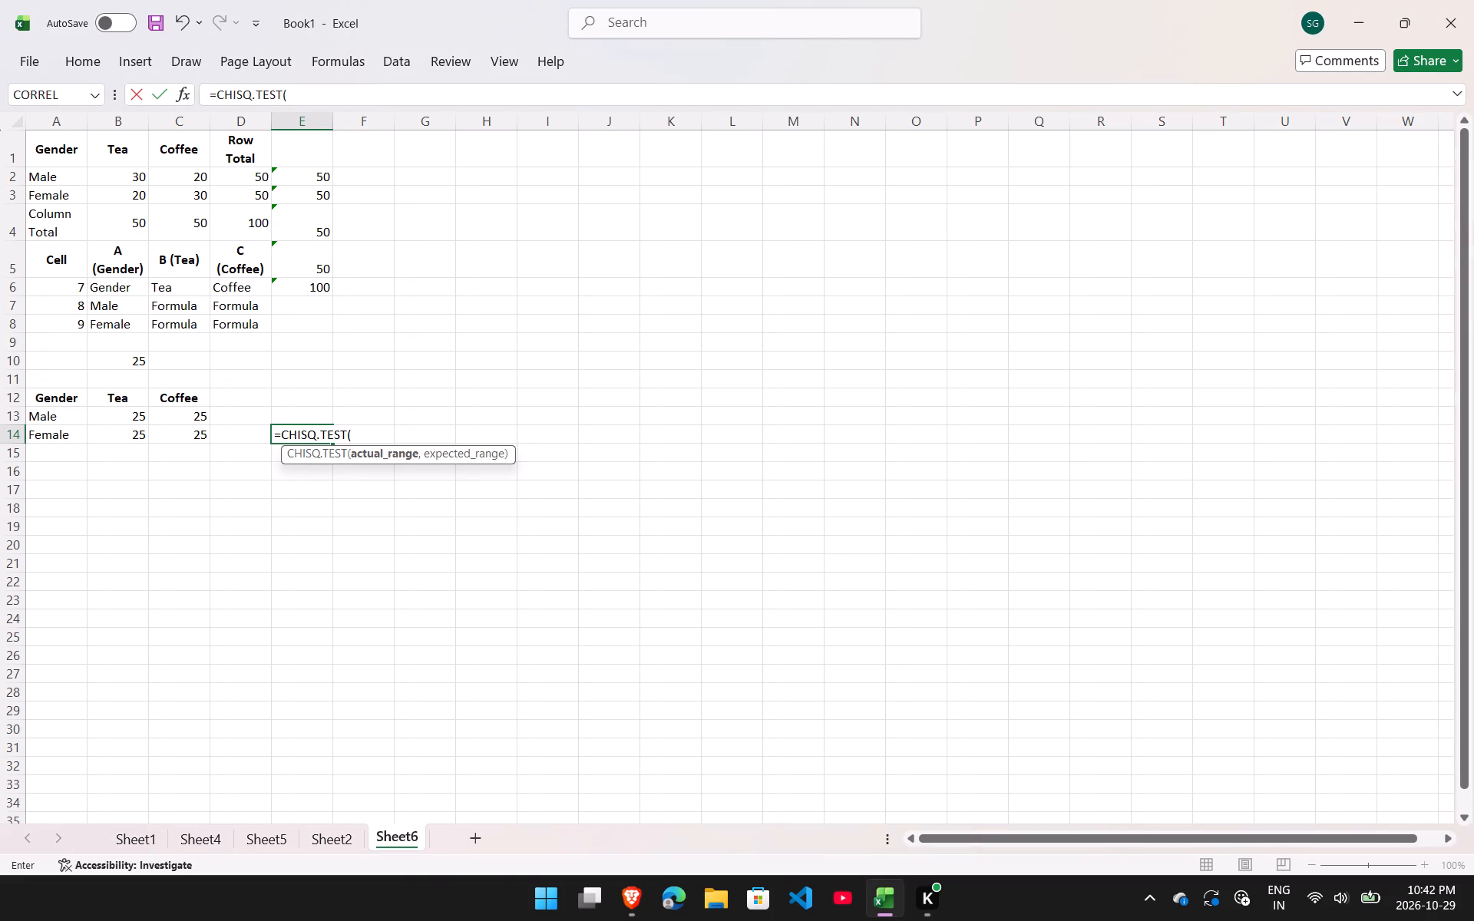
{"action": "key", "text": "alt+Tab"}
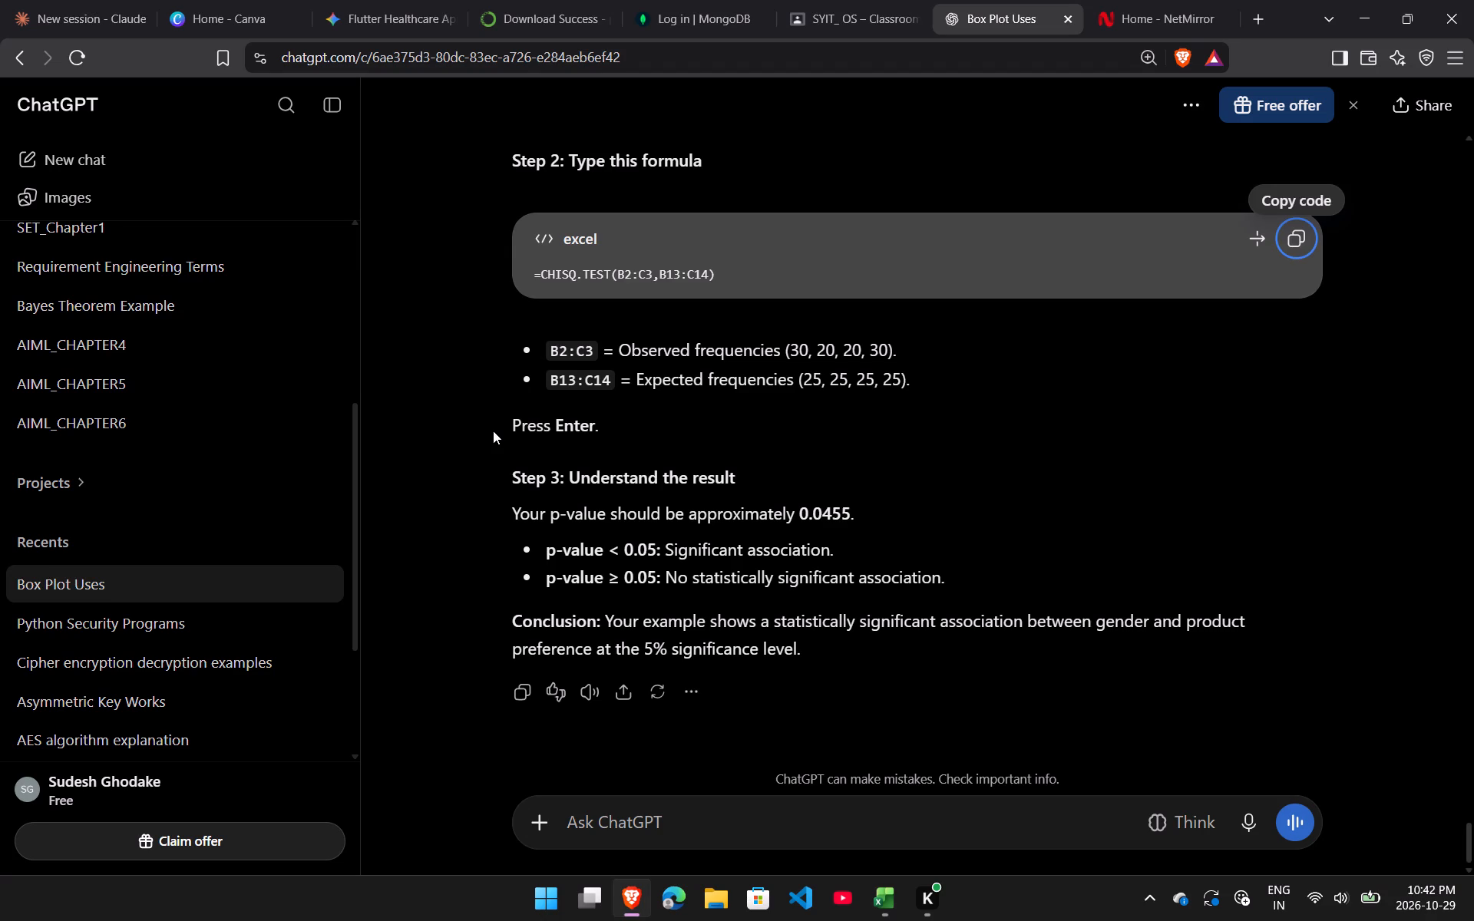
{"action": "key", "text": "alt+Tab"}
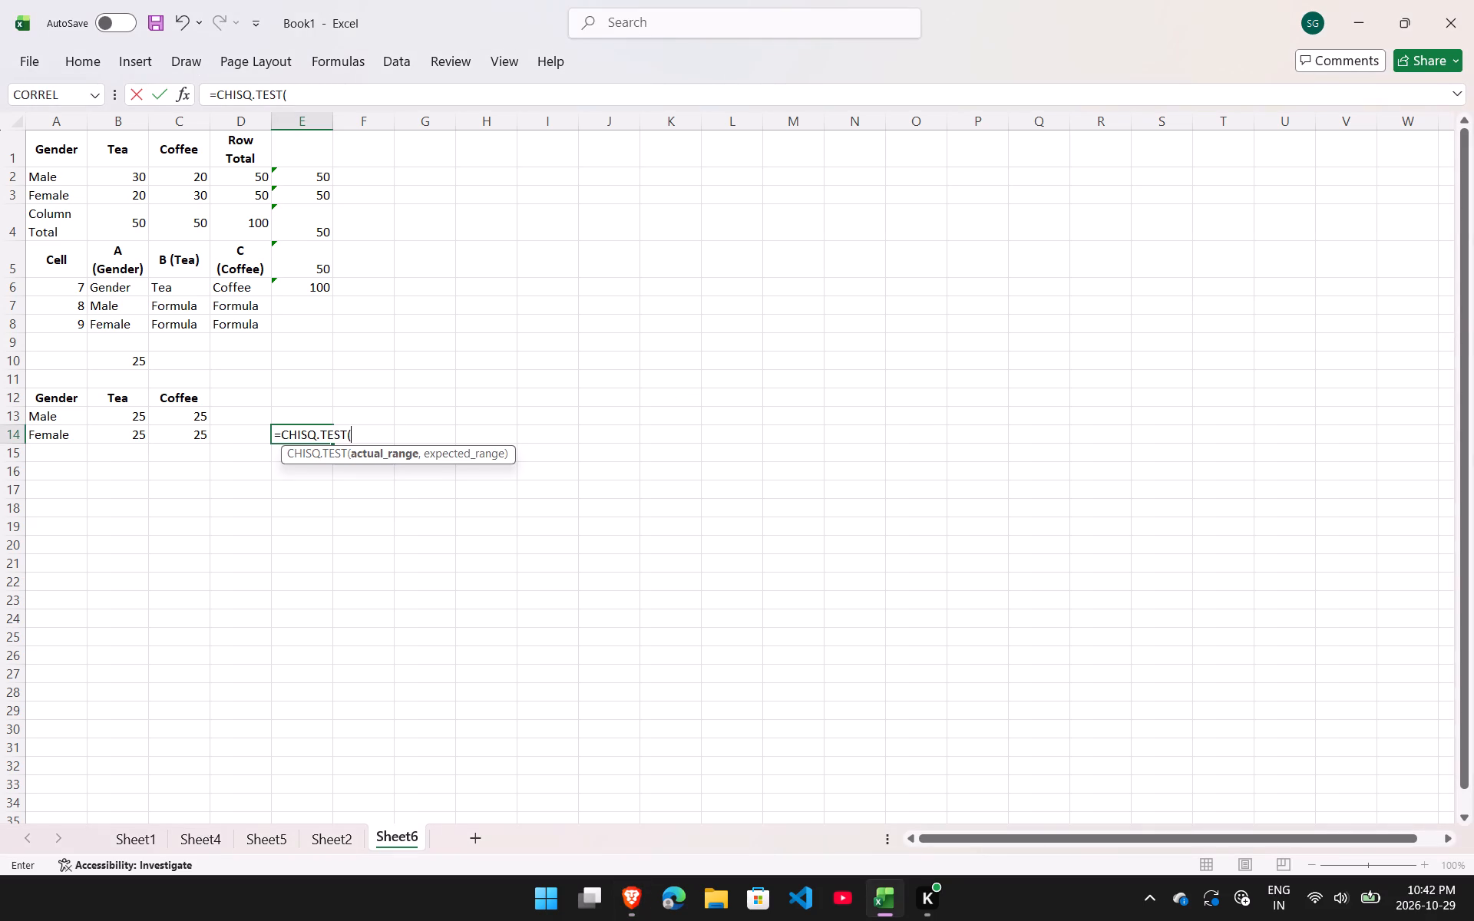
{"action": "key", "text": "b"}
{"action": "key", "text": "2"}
{"action": "type", "text": ":C3"}
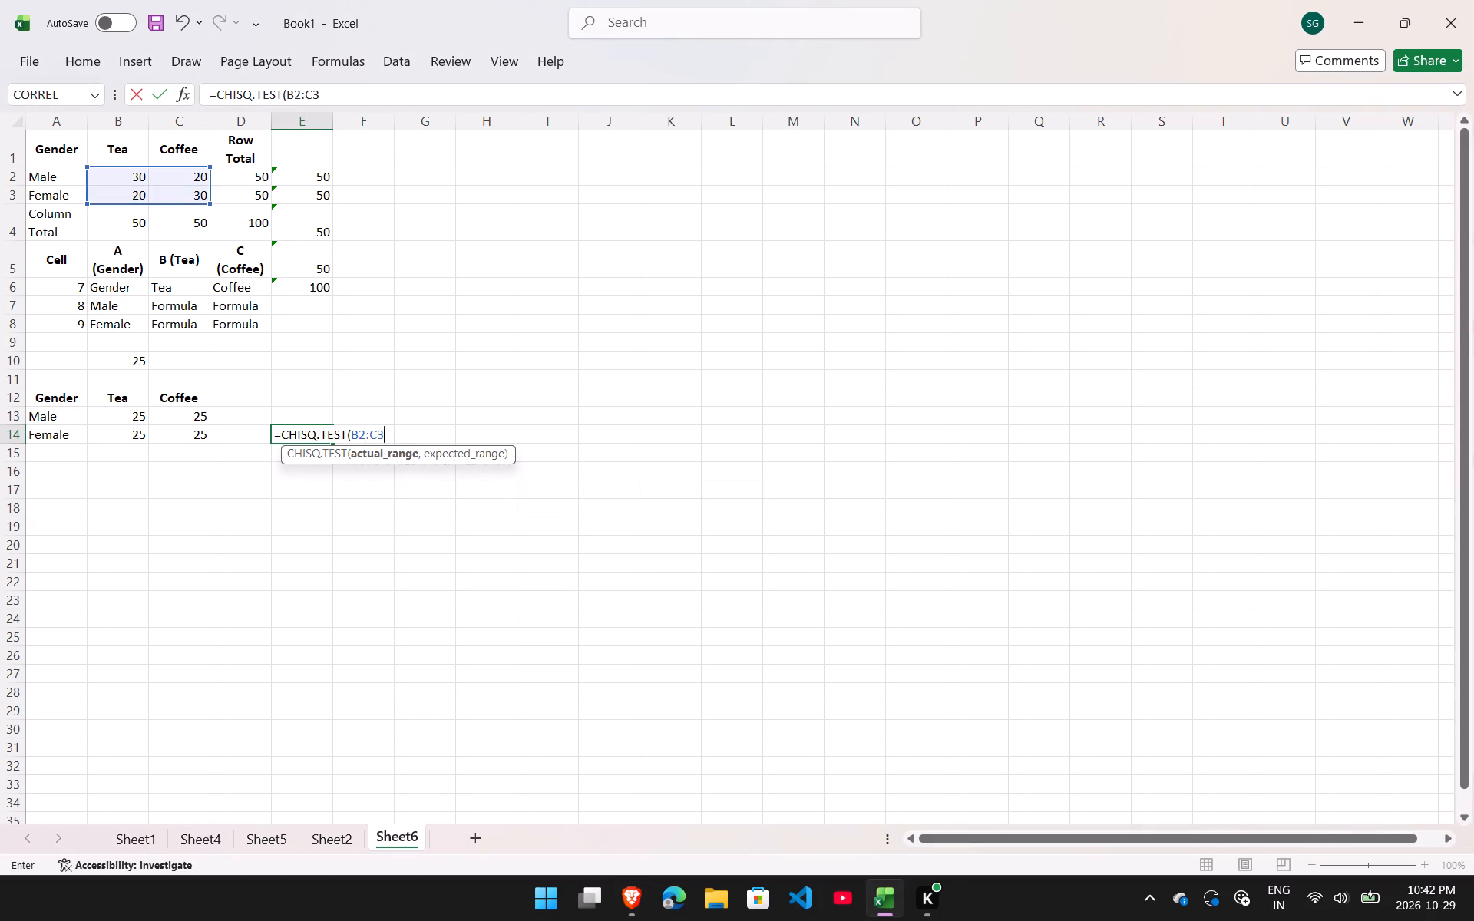
{"action": "key", "text": "alt+Tab"}
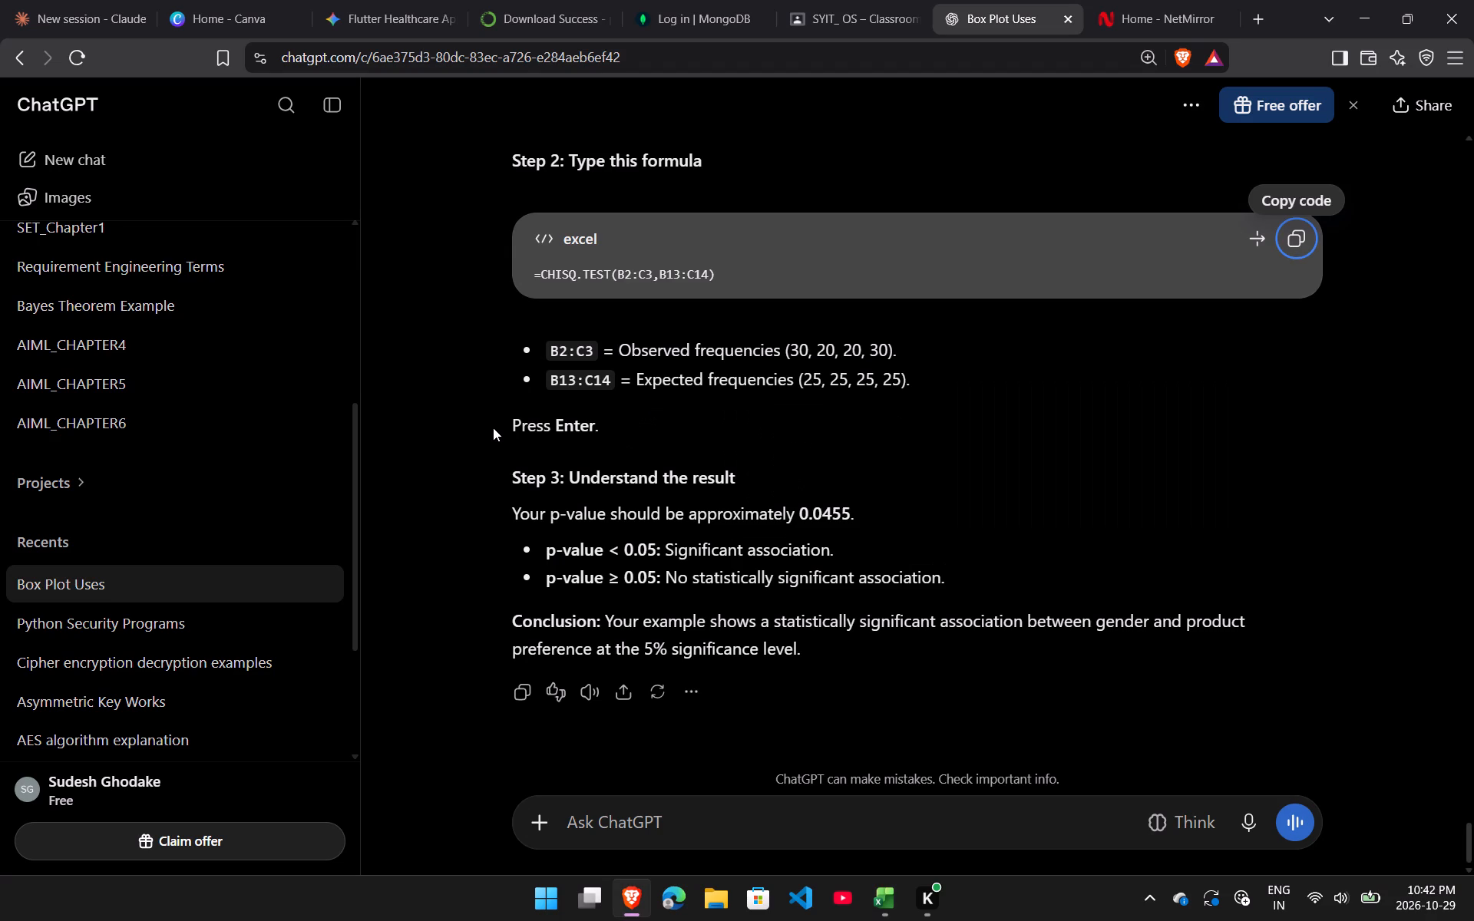
{"action": "key", "text": "alt+Tab"}
{"action": "key", "text": "comma"}
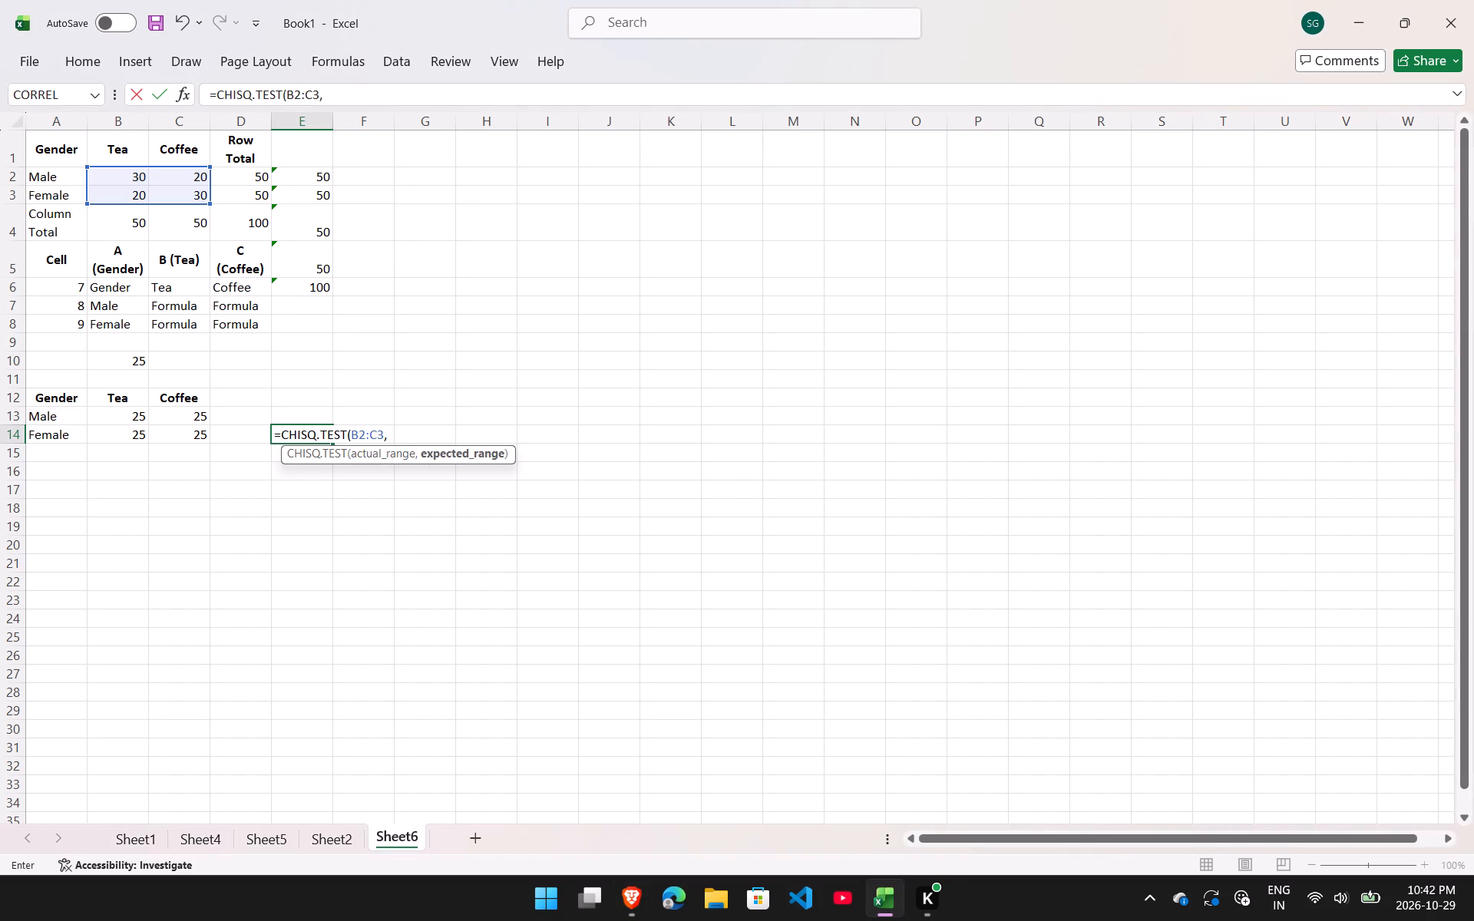
{"action": "key", "text": "b"}
{"action": "key", "text": "1"}
{"action": "key", "text": "3"}
{"action": "key", "text": "shift+colon"}
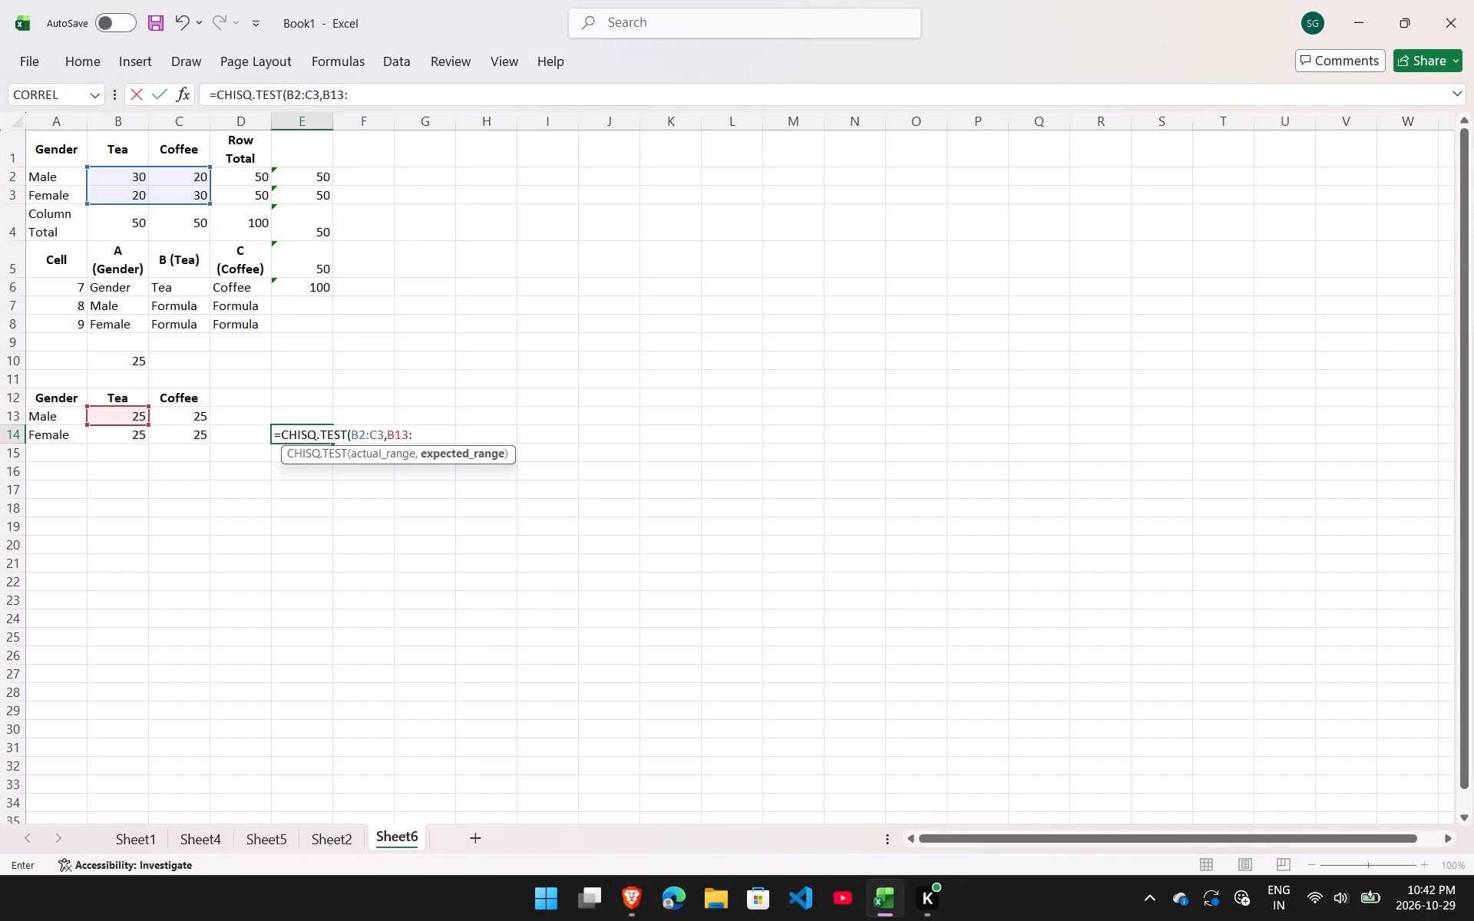
{"action": "key", "text": "alt+Tab"}
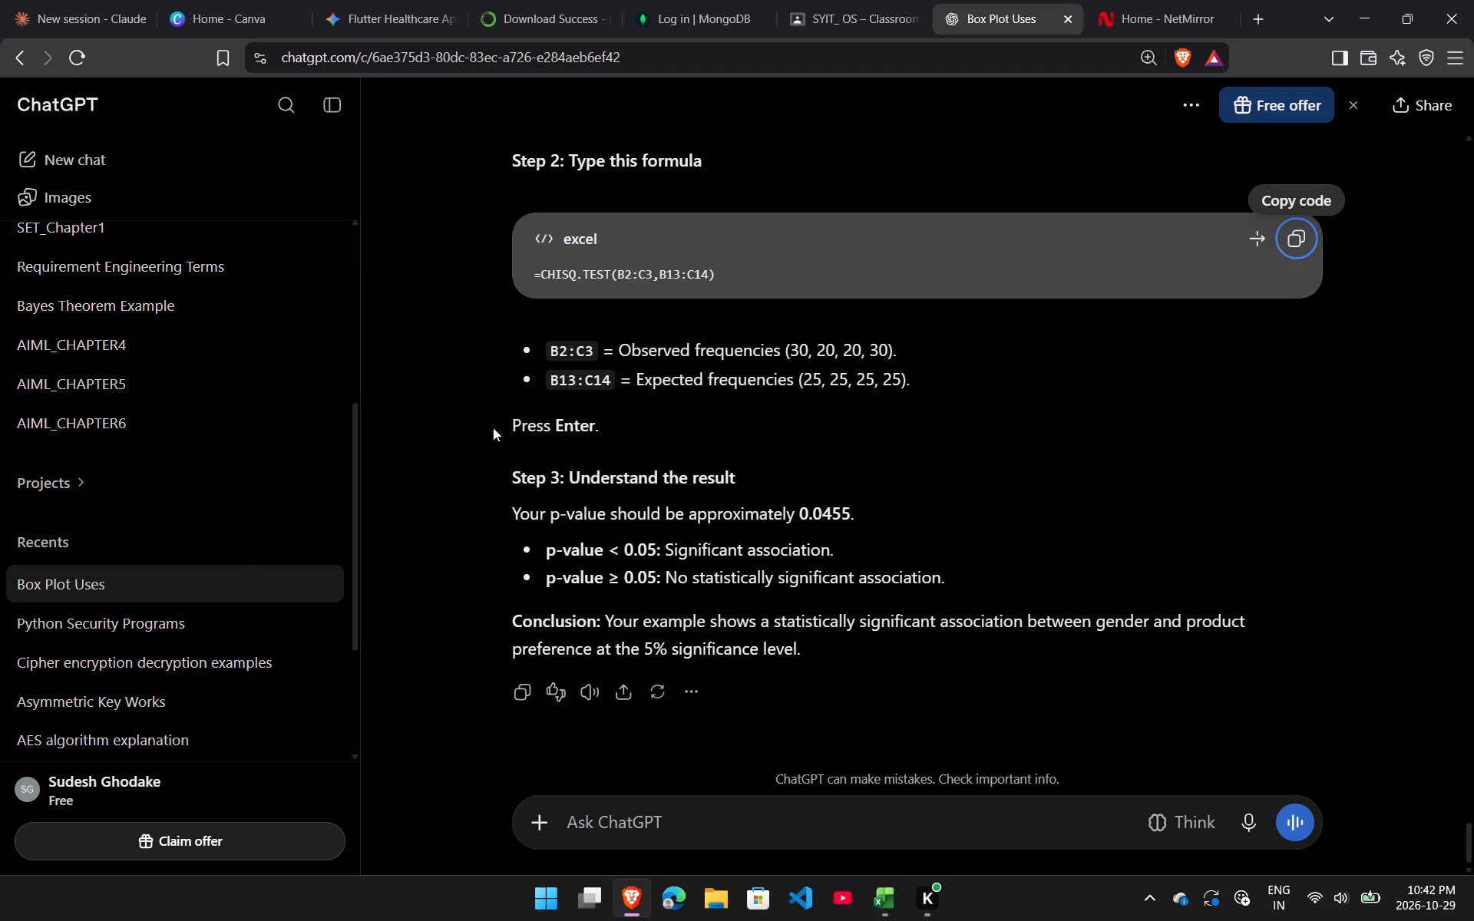
{"action": "key", "text": "alt+Tab"}
{"action": "type", "text": "C14"}
{"action": "key", "text": "shift+parenright"}
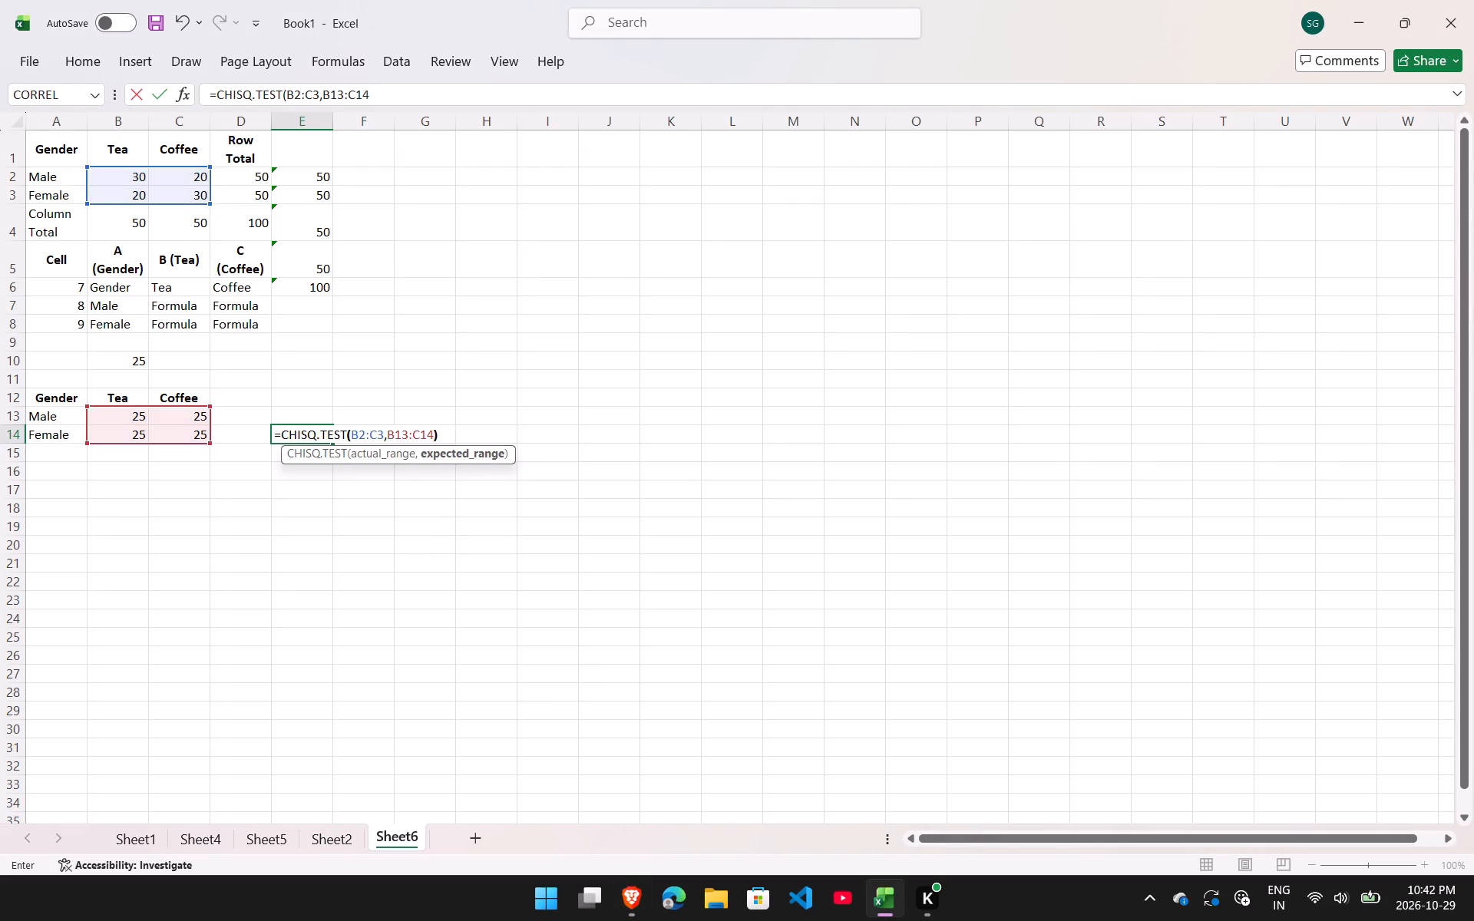
{"action": "key", "text": "Return"}
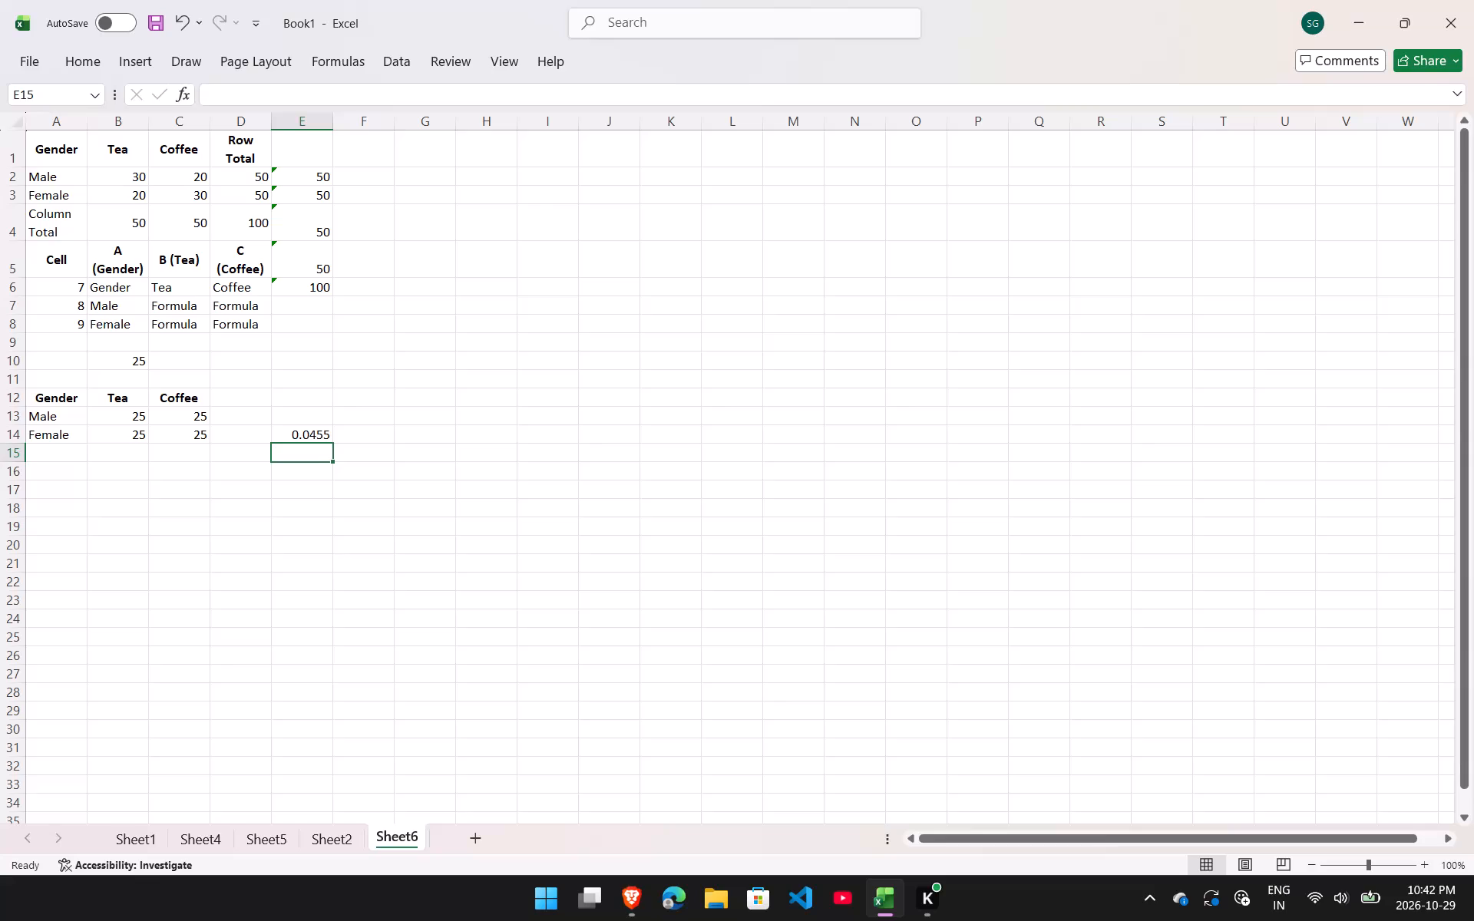
{"action": "key", "text": "alt+Tab"}
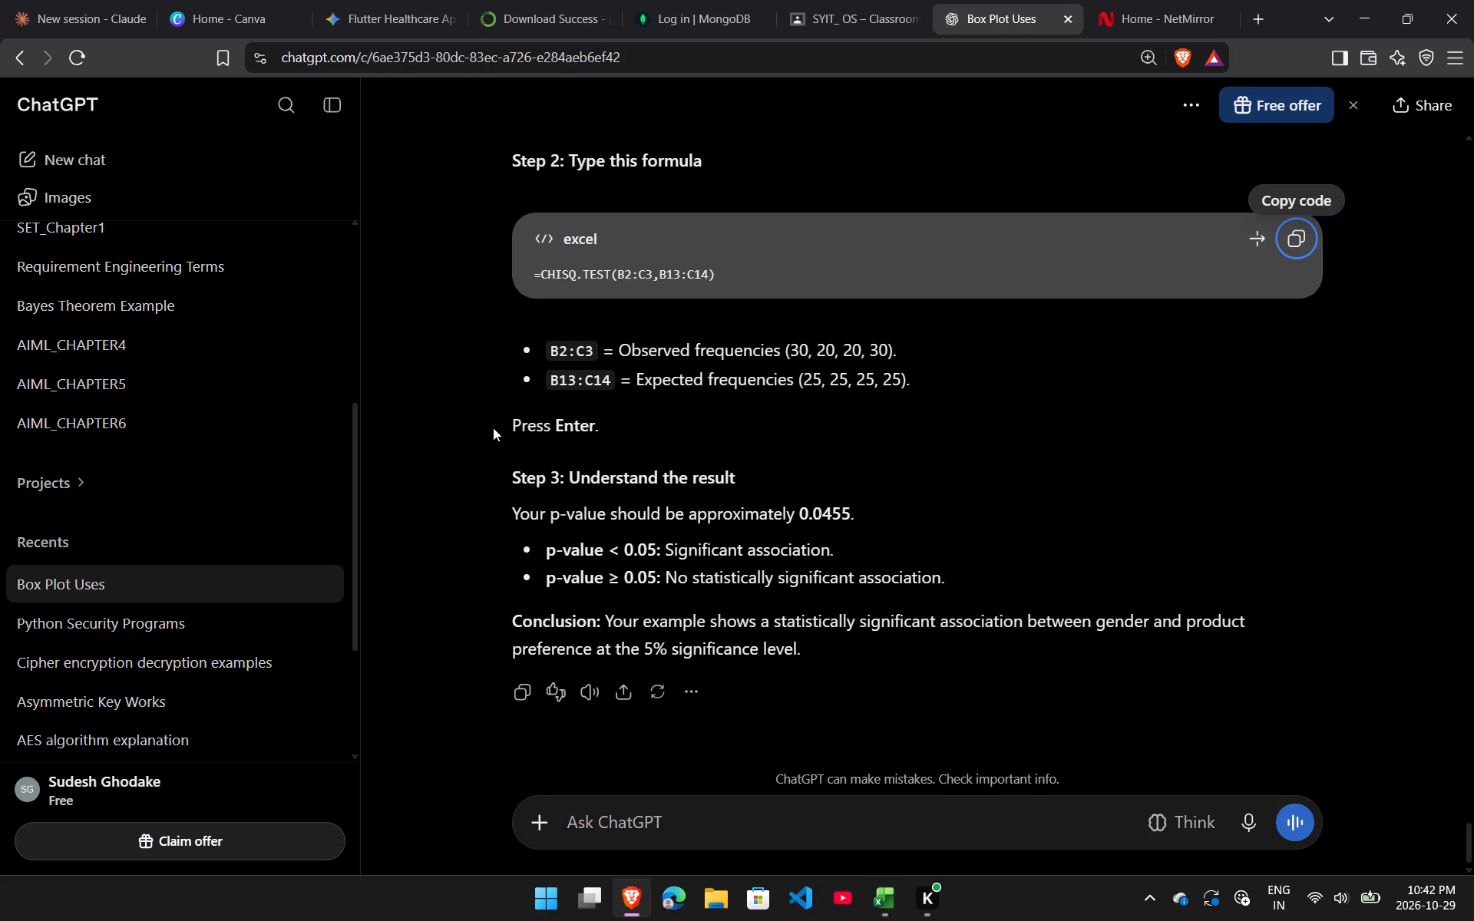
{"action": "key", "text": "alt+Tab"}
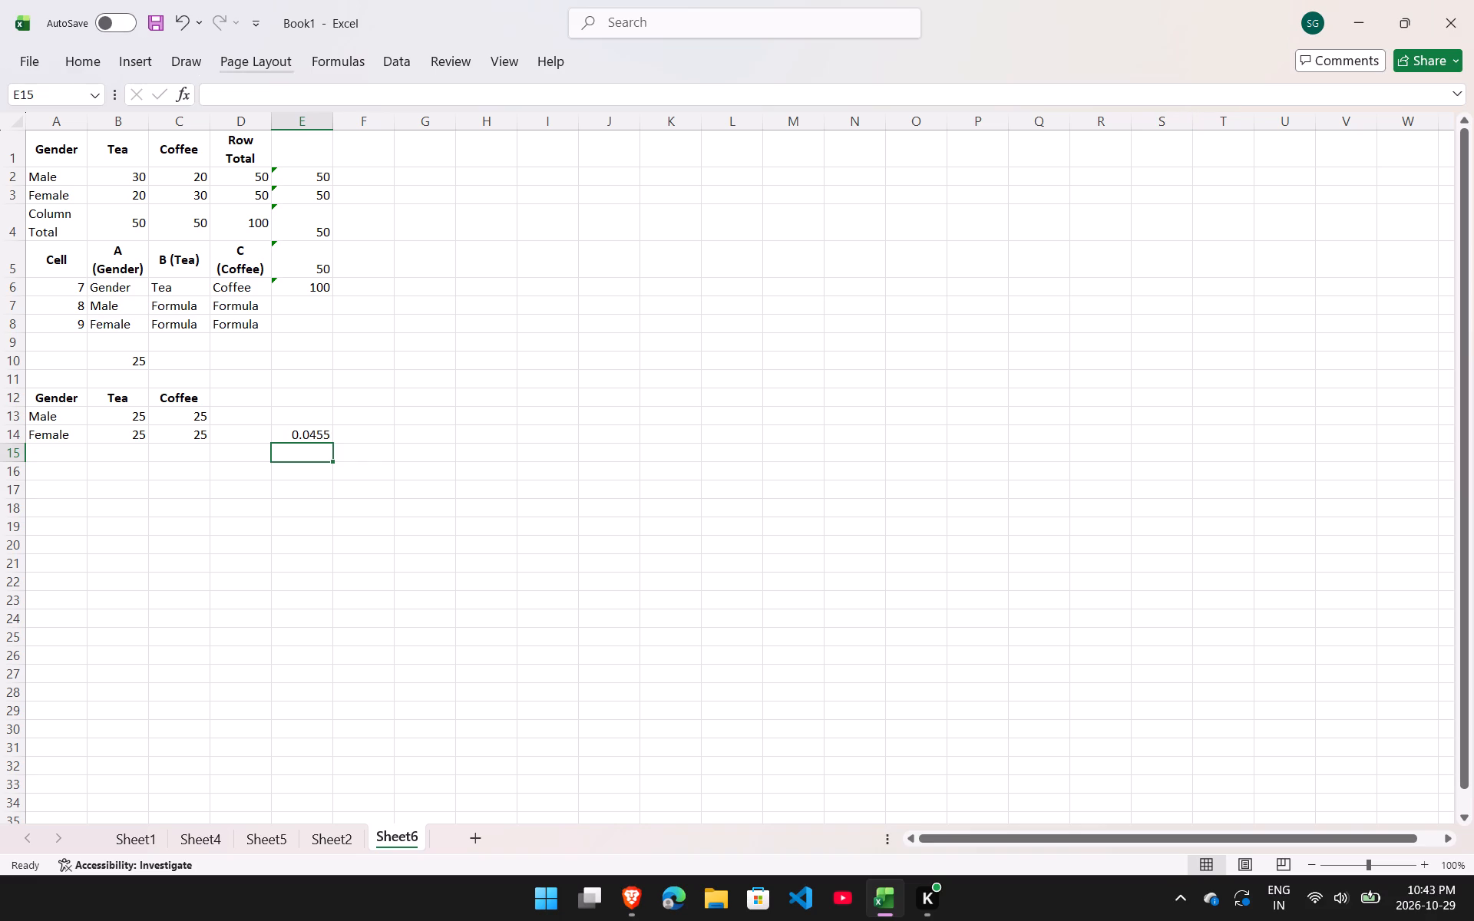
Close the workbook, saving it as Book1.xlsx in the 文档 folder of OneDrive - Personal.
{"action": "left_click", "coordinate": [1473, 0]}
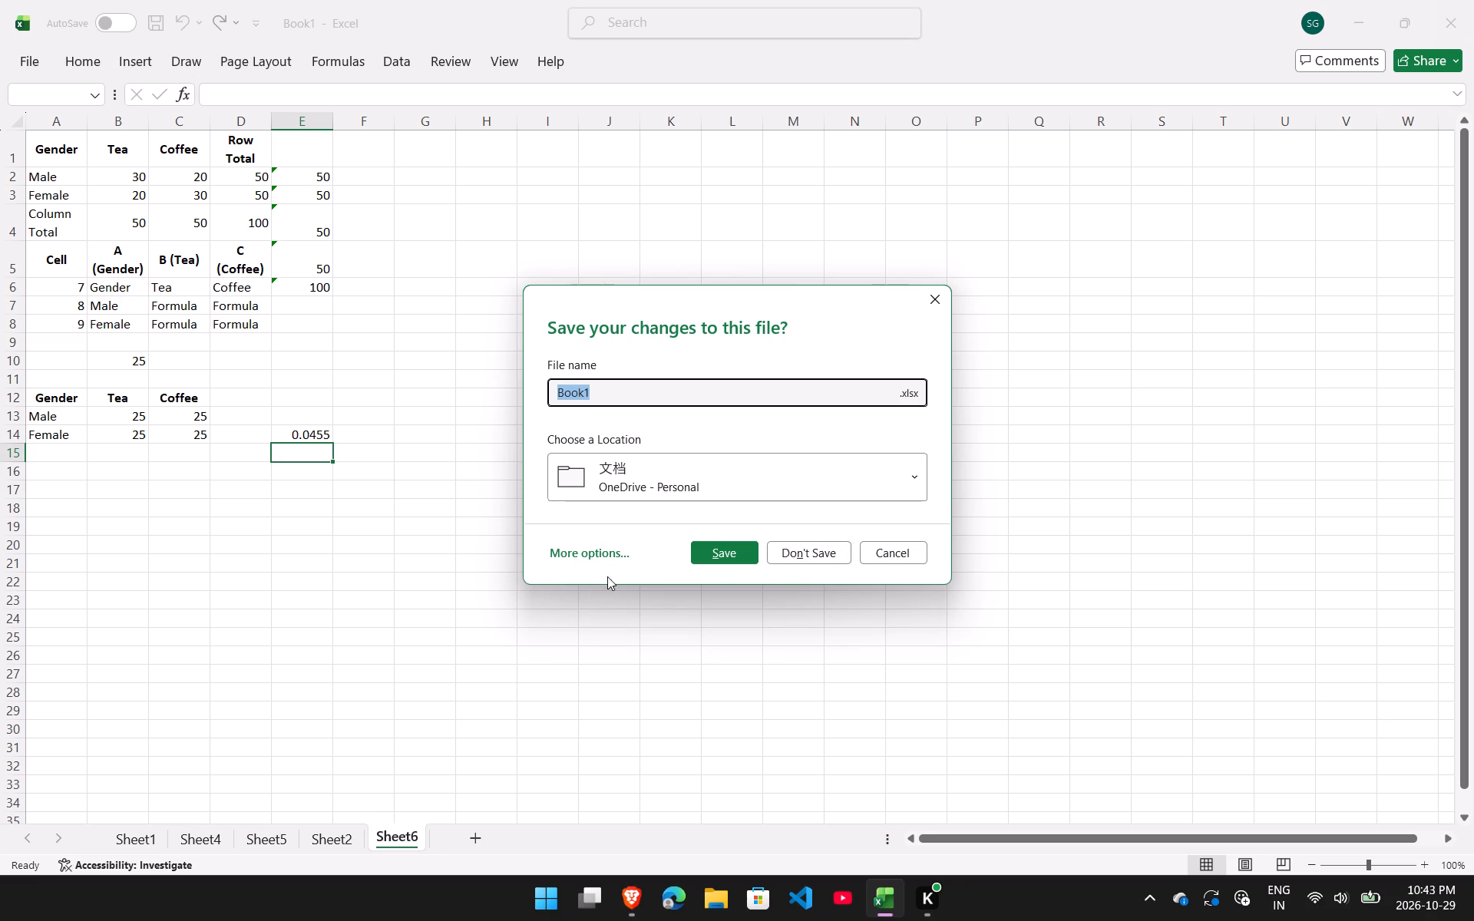
{"action": "left_click", "coordinate": [730, 562]}
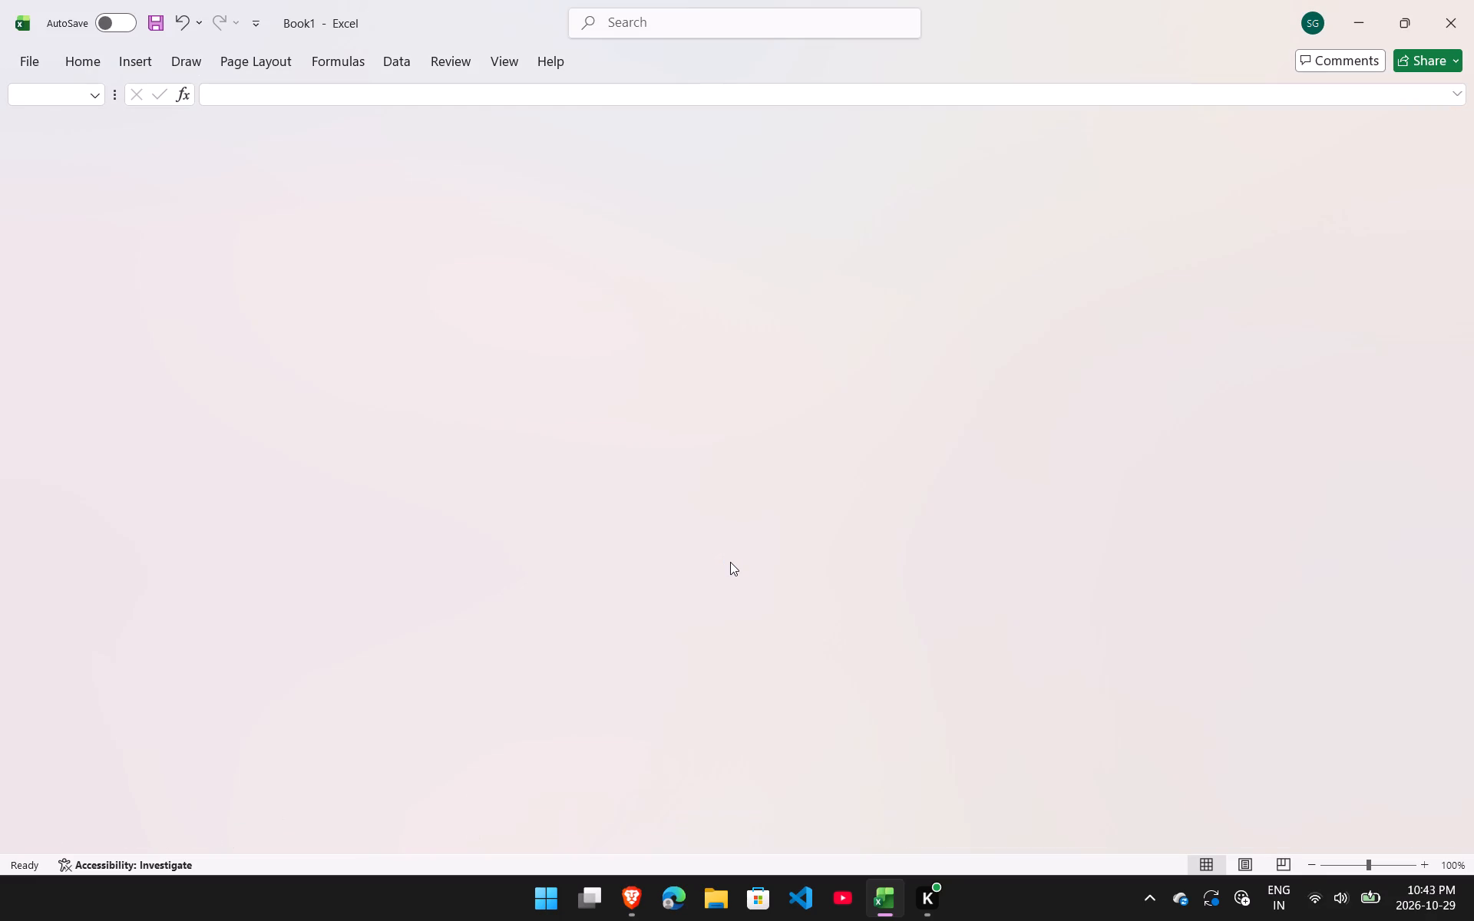
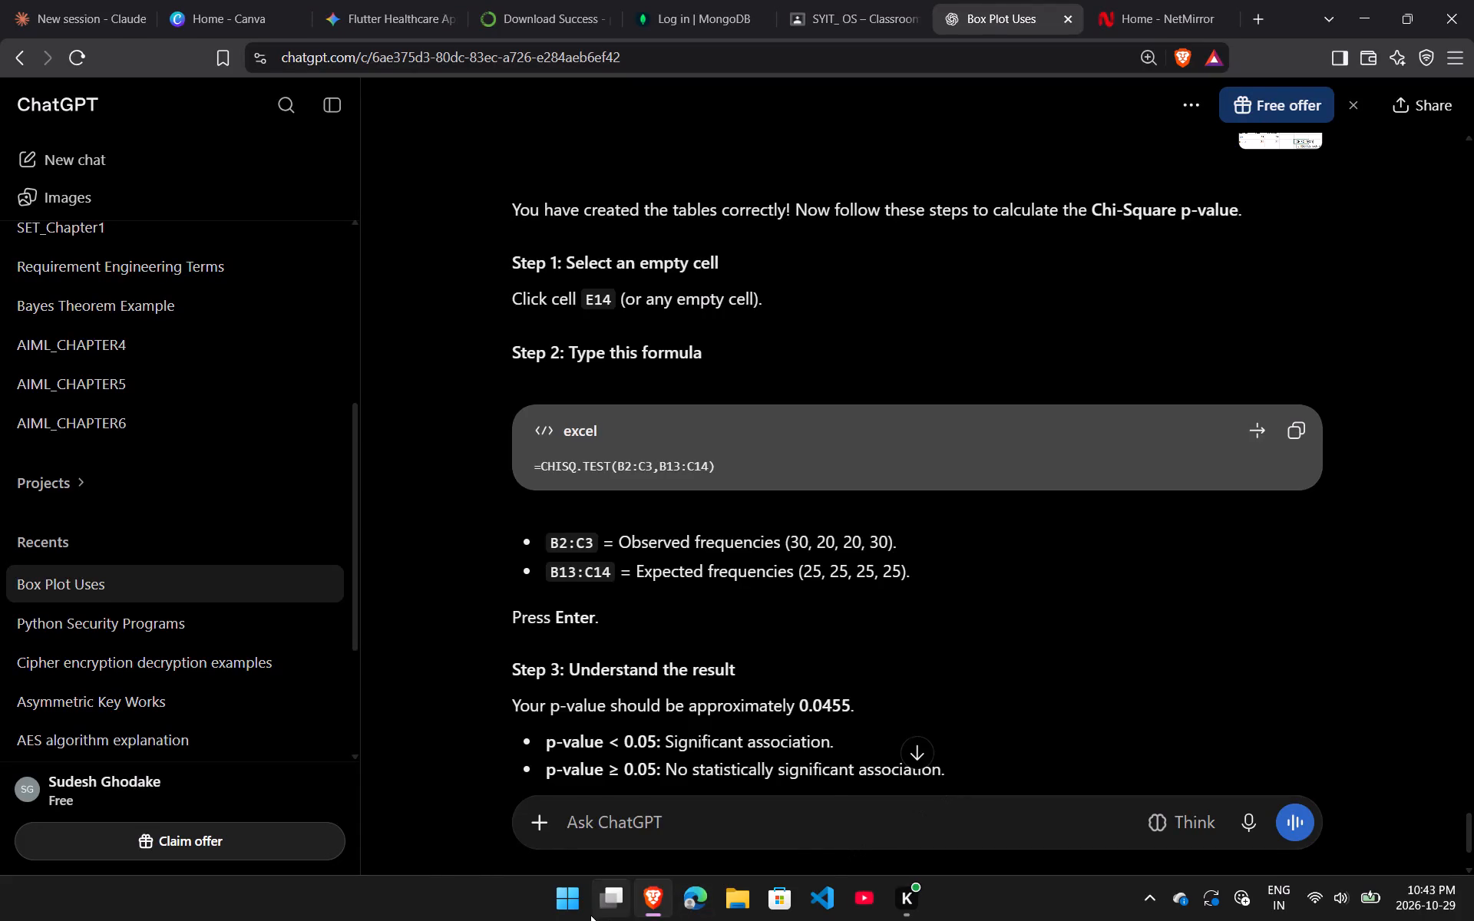
{"action": "left_click", "coordinate": [585, 907]}
{"action": "scroll", "coordinate": [661, 554], "scroll_direction": "down", "scroll_amount": 3}
{"action": "scroll", "coordinate": [723, 621], "scroll_direction": "down", "scroll_amount": 2}
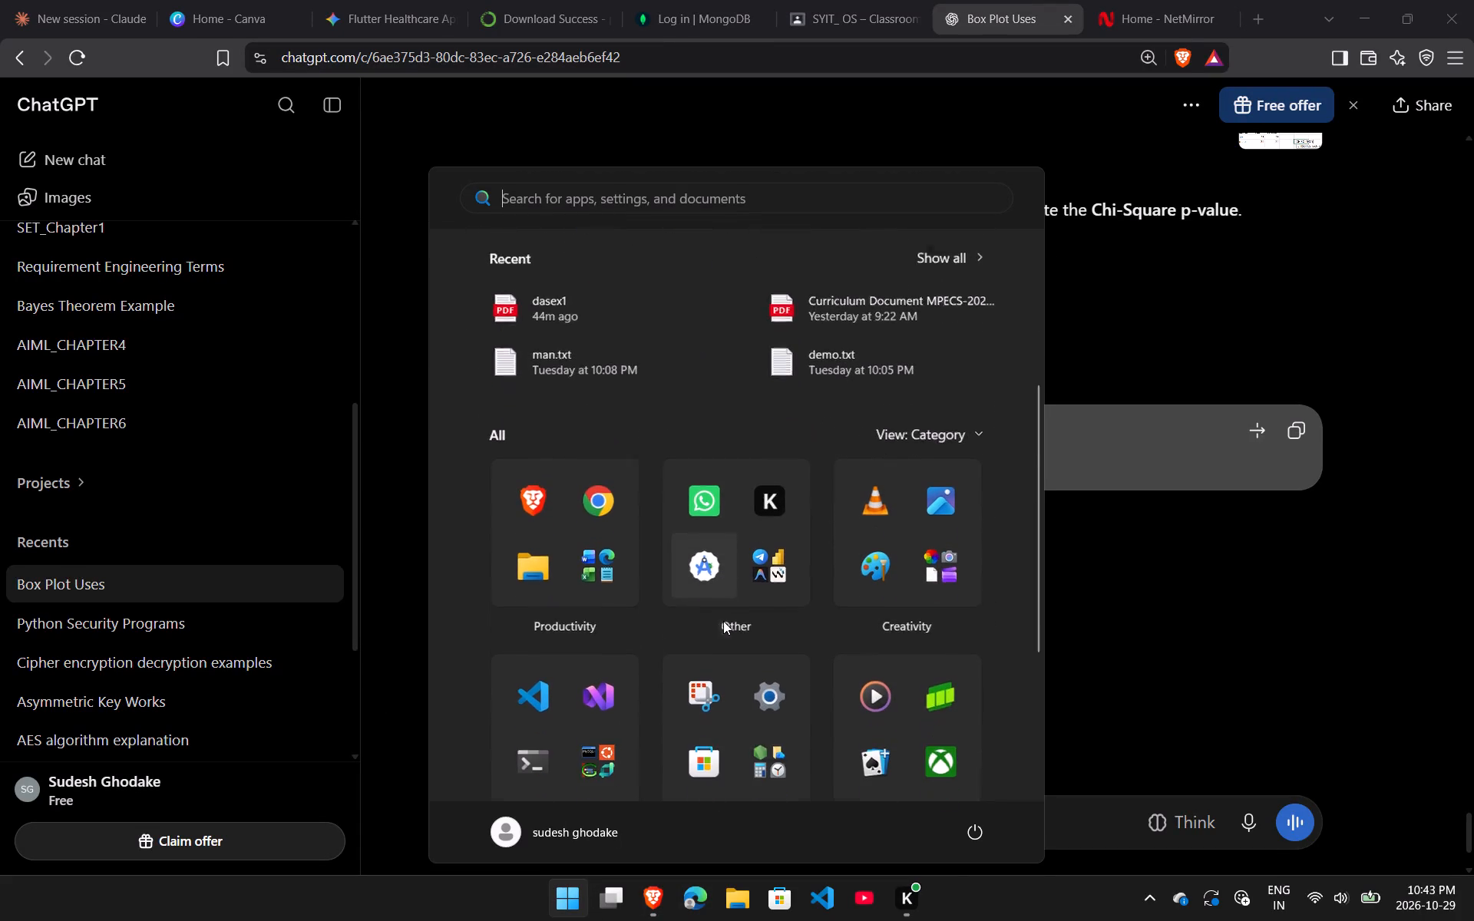